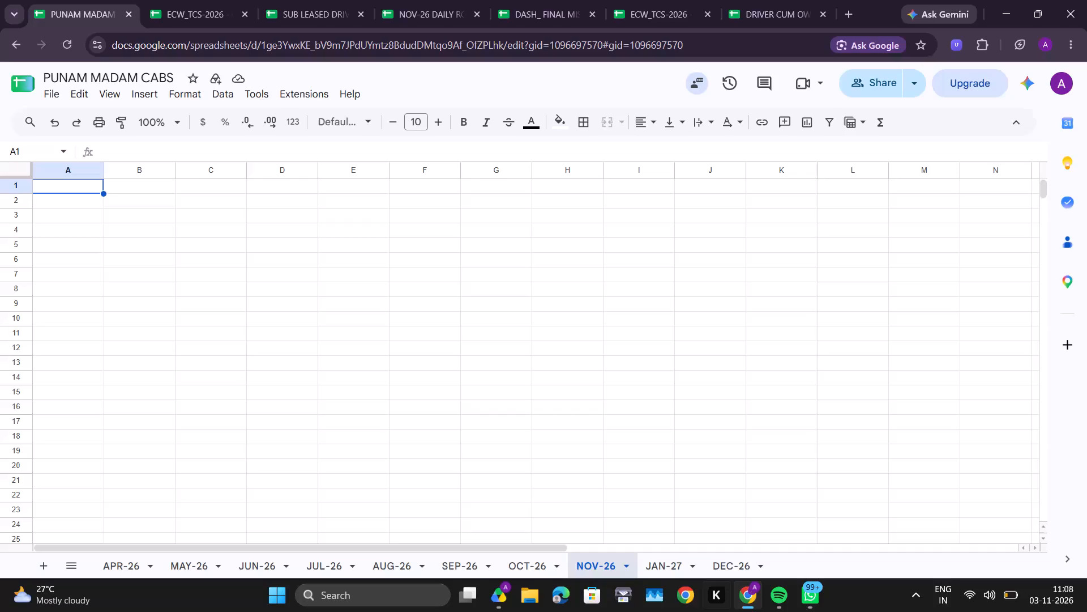
Open a new Chrome window with the TRIO-EVOLUTION profile.
click(686, 594)
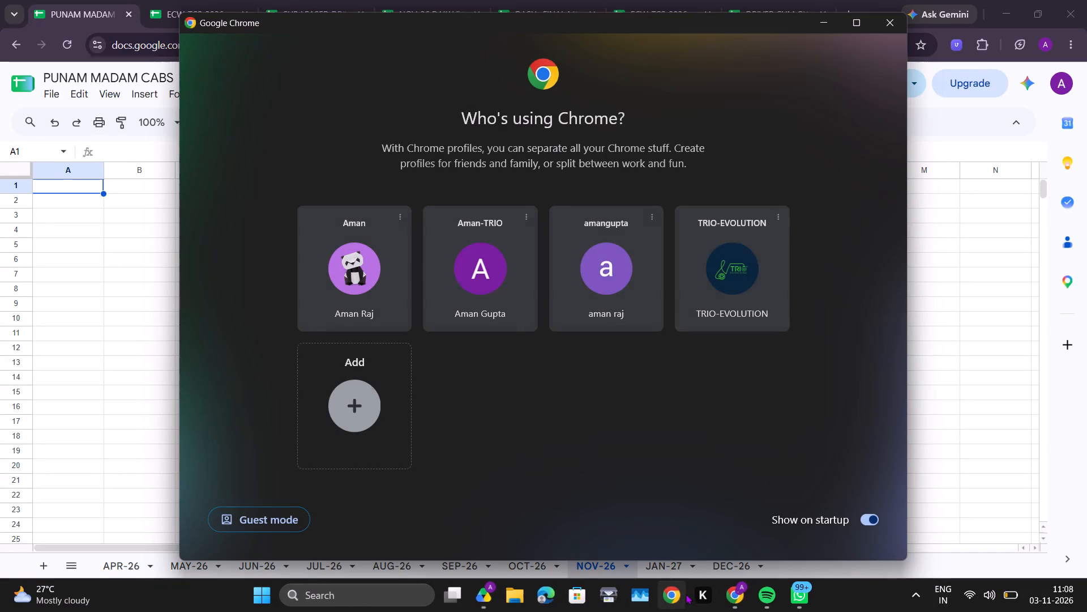
click(722, 248)
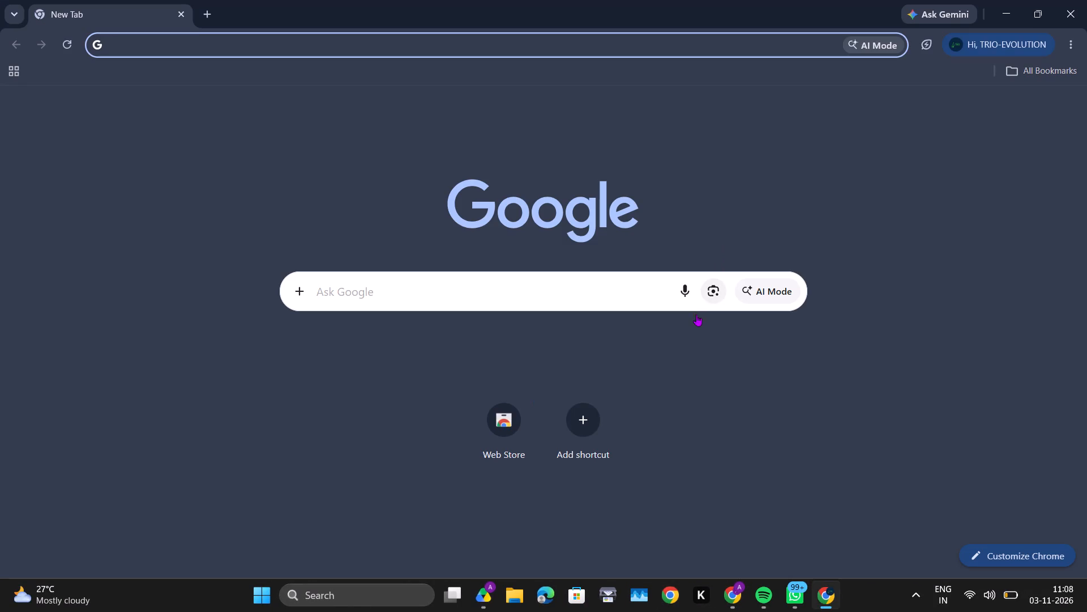
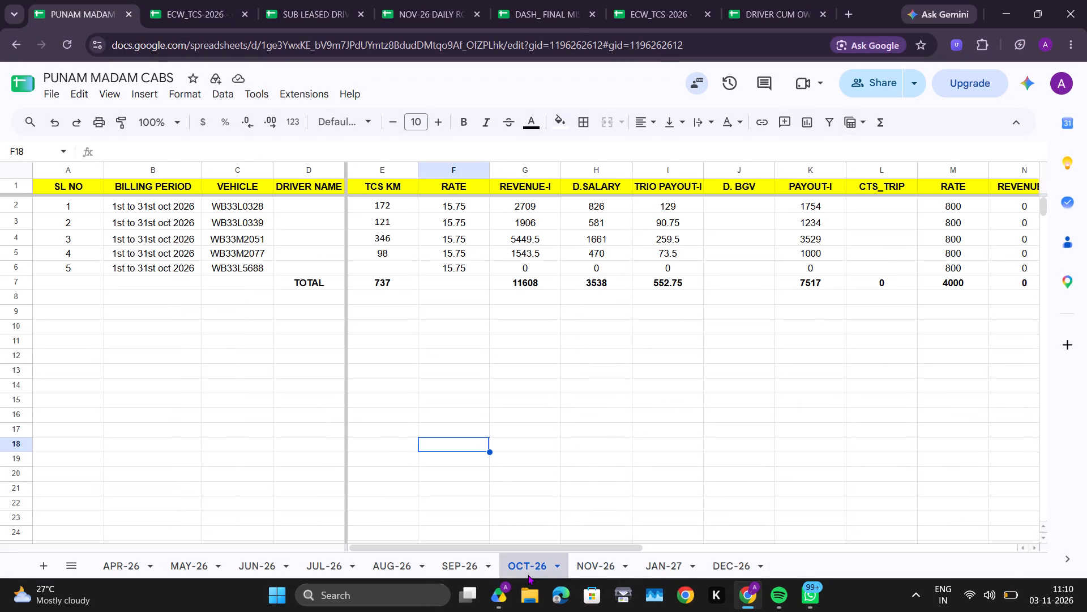
Review the OCT-26 payout and cost columns in PUNAM MADAM CABS and the NOV-26 sheet of ECW_TCS-2026.
scroll(582, 458, right, 2)
scroll(582, 458, left, 5)
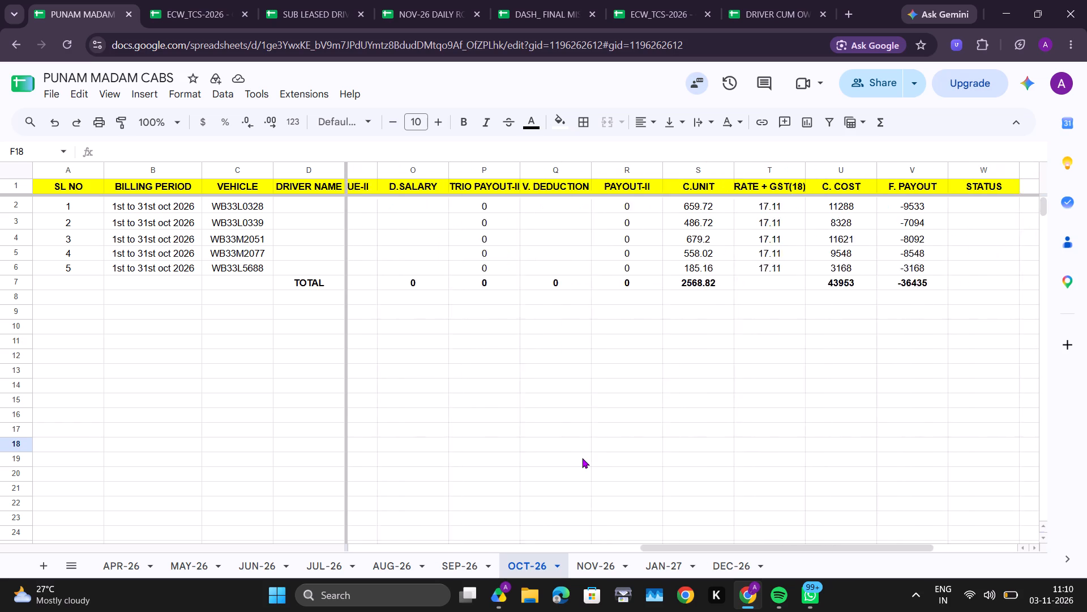
scroll(582, 458, left, 1)
click(208, 24)
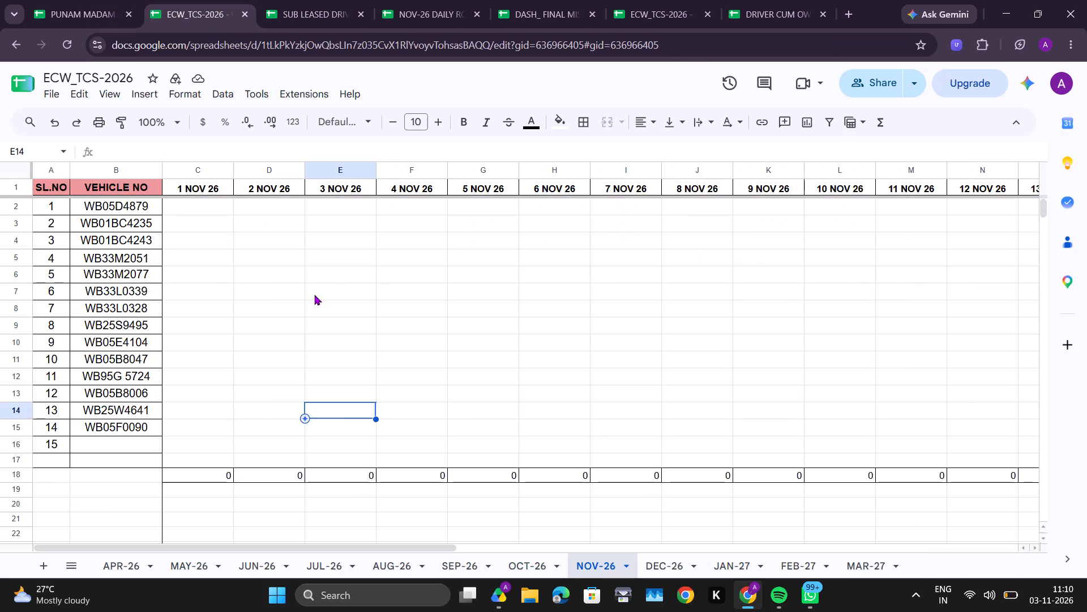
scroll(341, 420, right, 3)
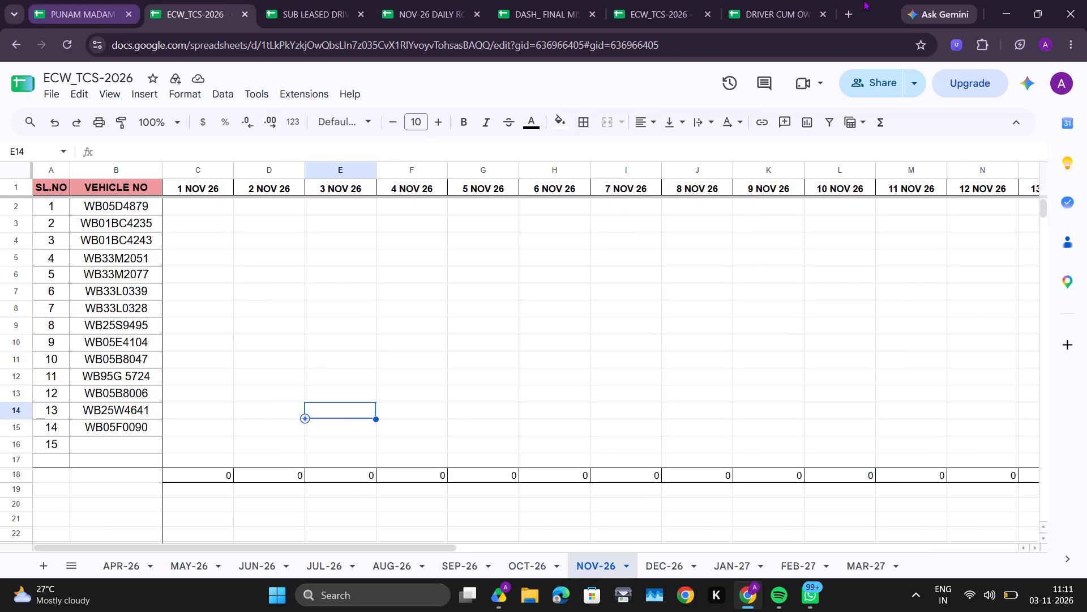
Close the Chrome window holding the cab spreadsheets to return to the FINAL MIS-2026 folder in Google Drive.
click(1030, 0)
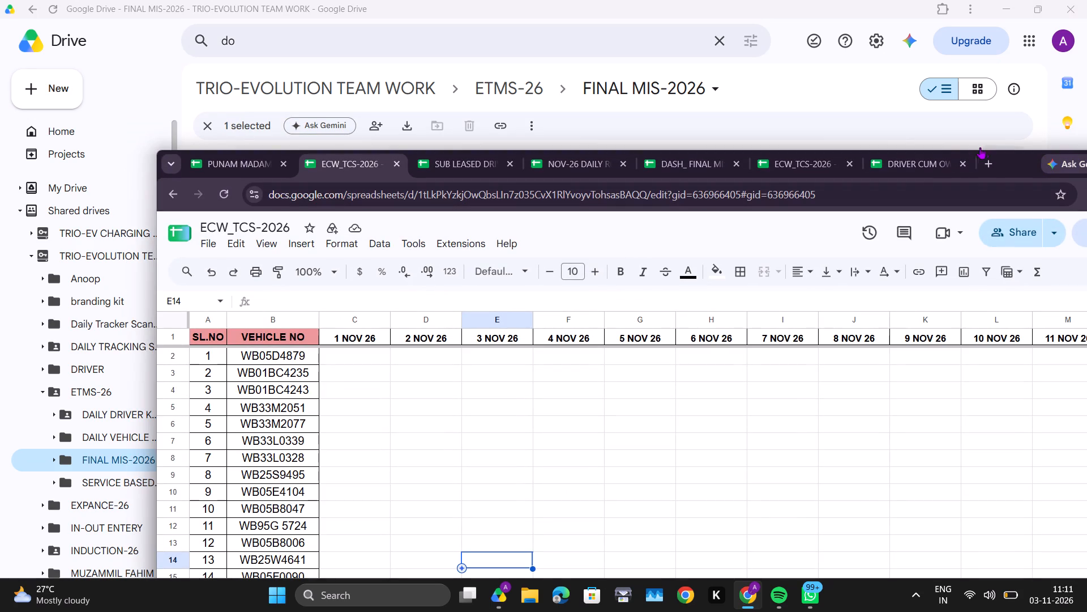
drag(1002, 161, 763, 159)
click(975, 155)
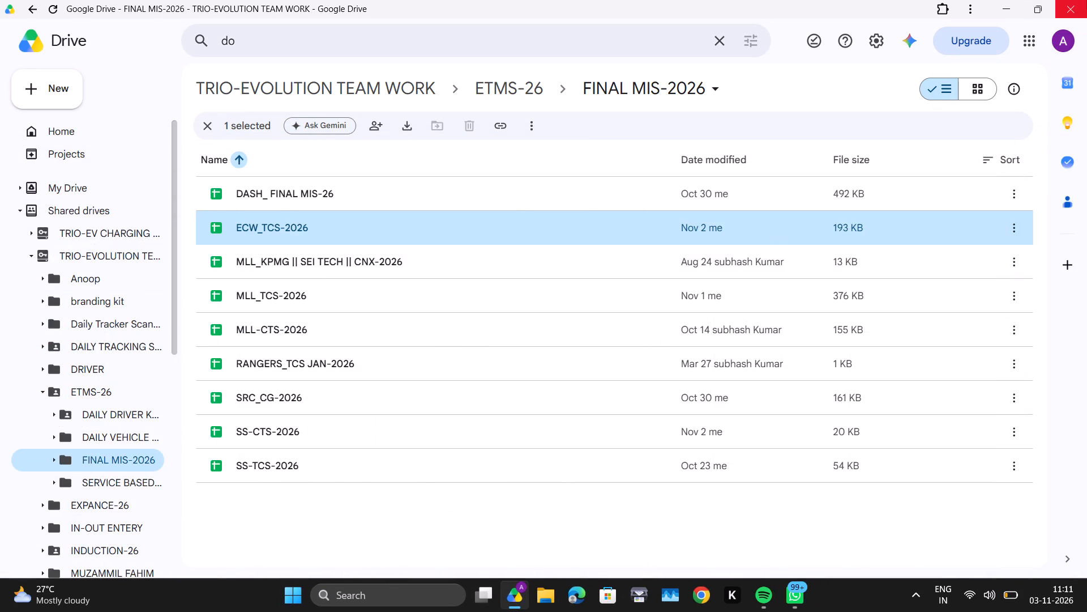
Deselect the selected file and clear the text from the Drive search.
click(200, 118)
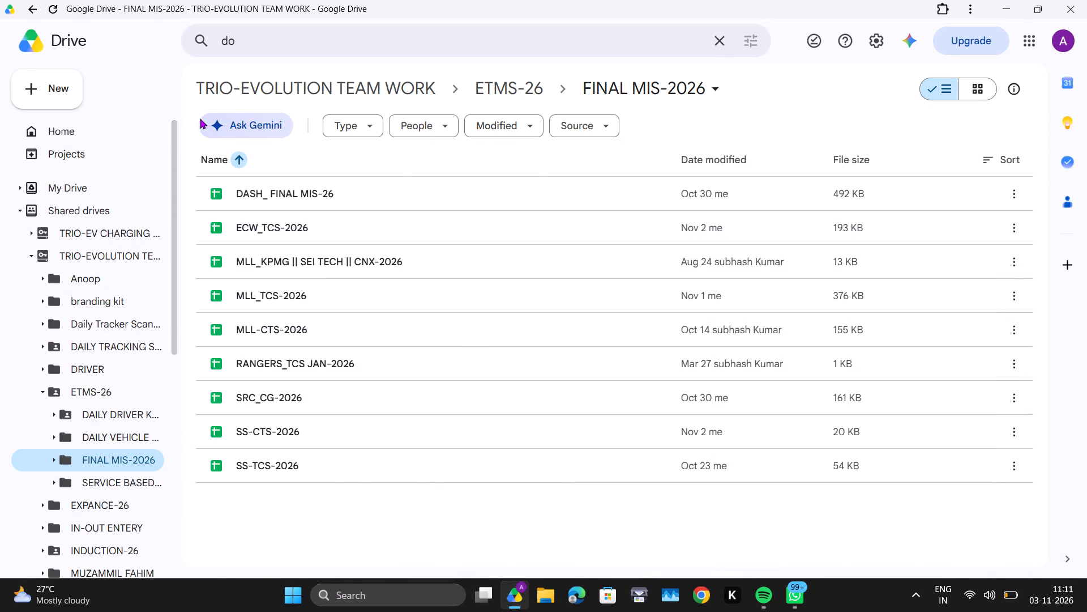
click(718, 46)
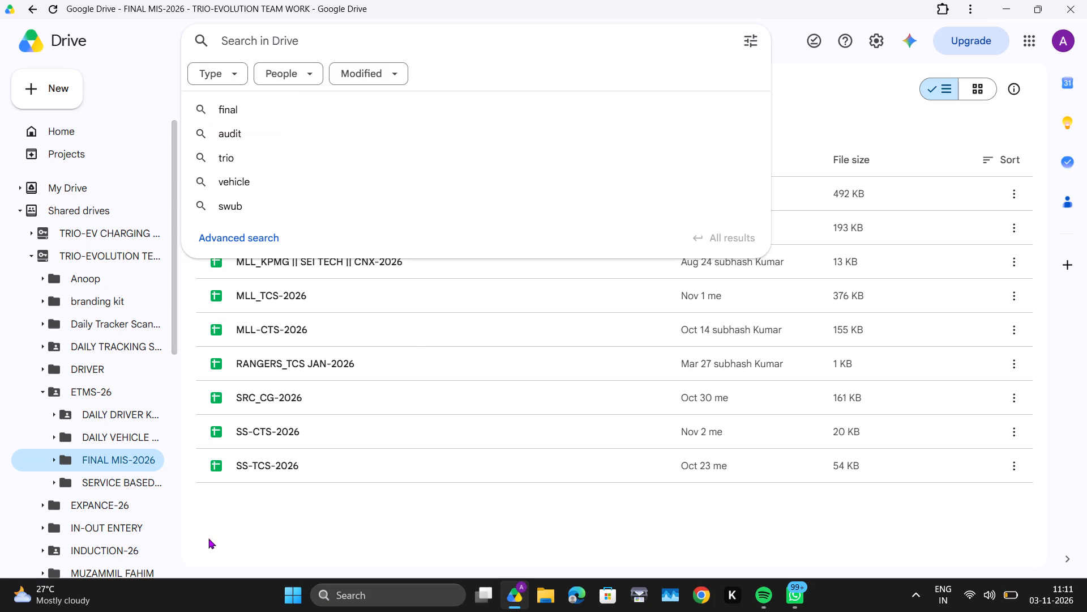
click(199, 535)
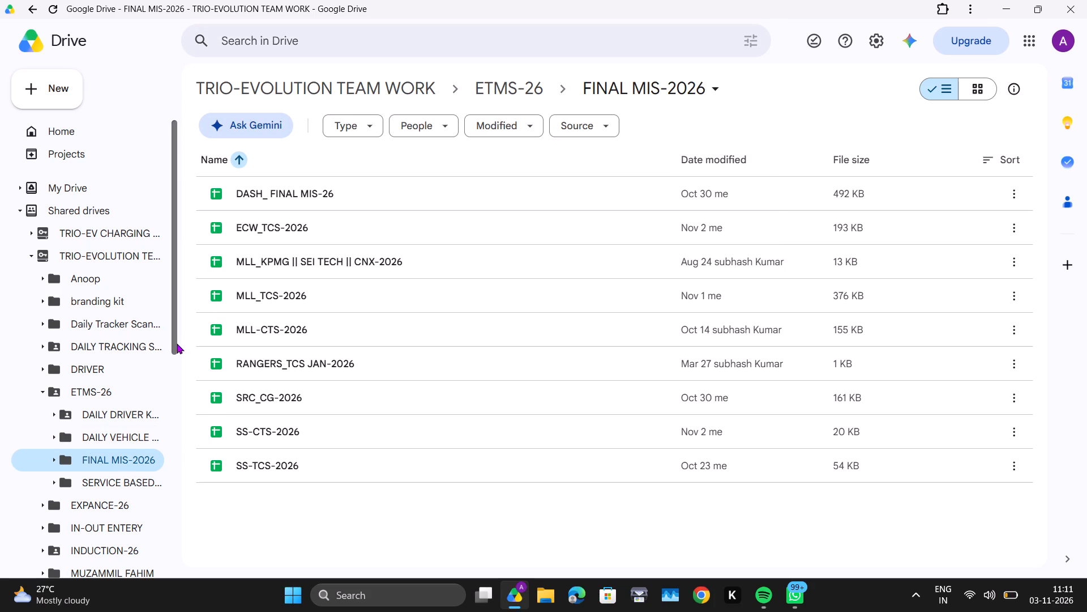
drag(177, 343, 173, 390)
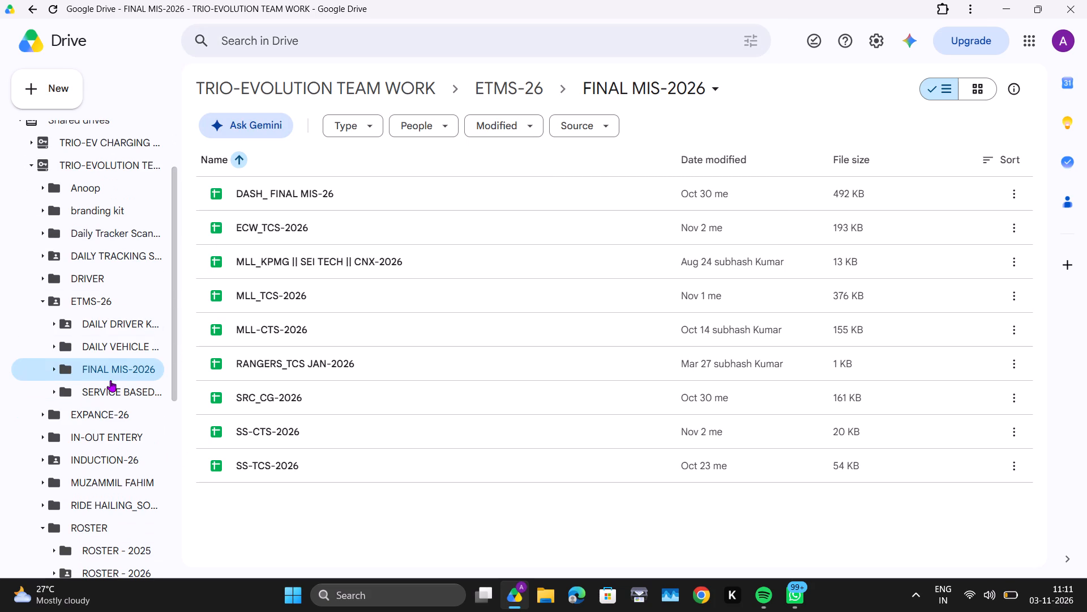
click(145, 345)
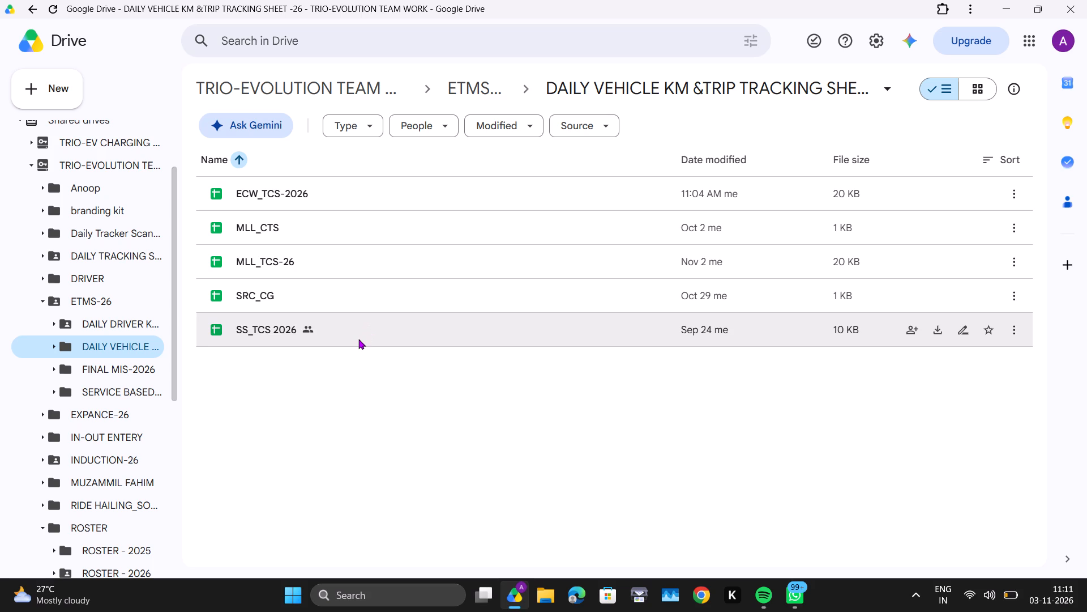
double_click(291, 262)
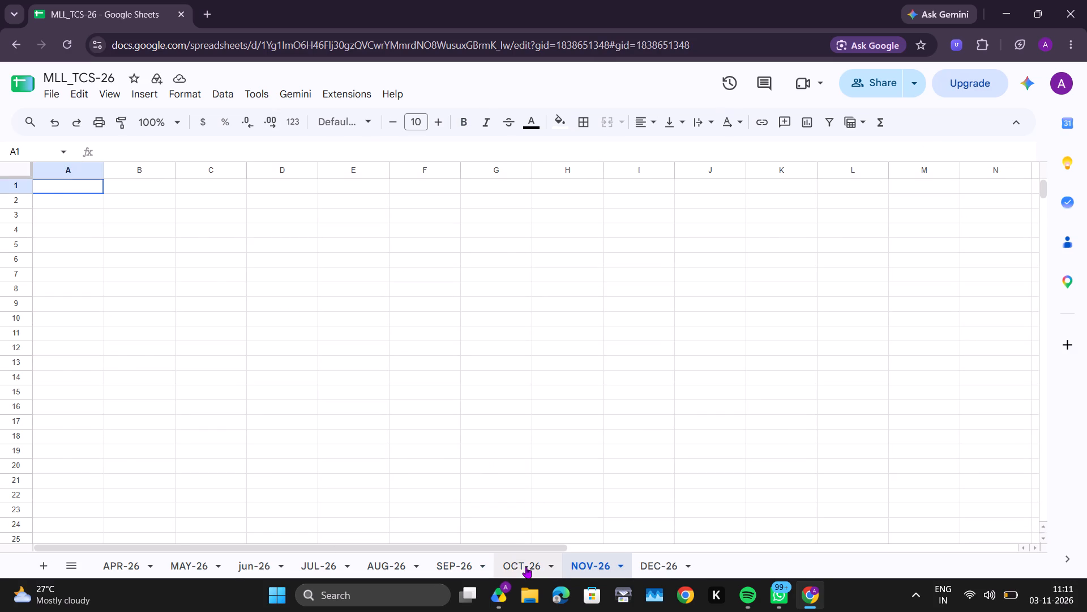
click(526, 567)
scroll(254, 277, down, 3)
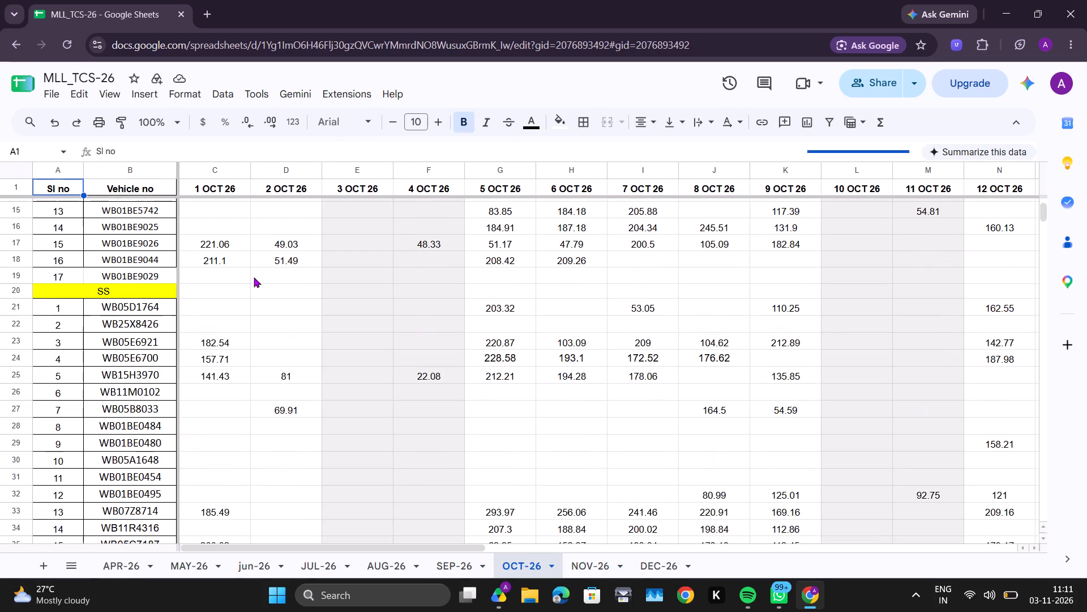
scroll(254, 277, down, 1)
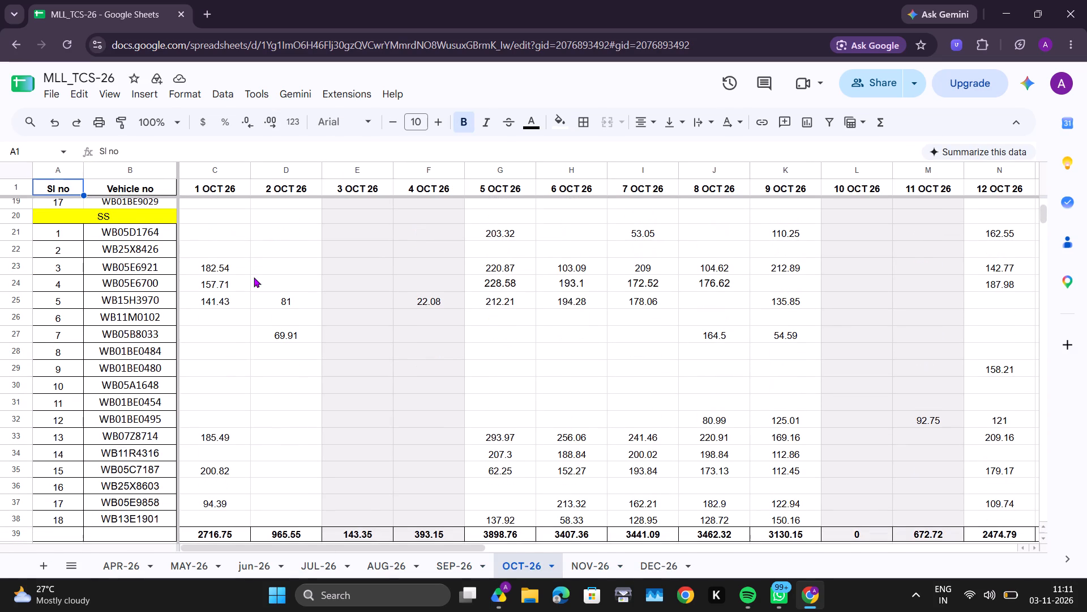
scroll(254, 277, up, 5)
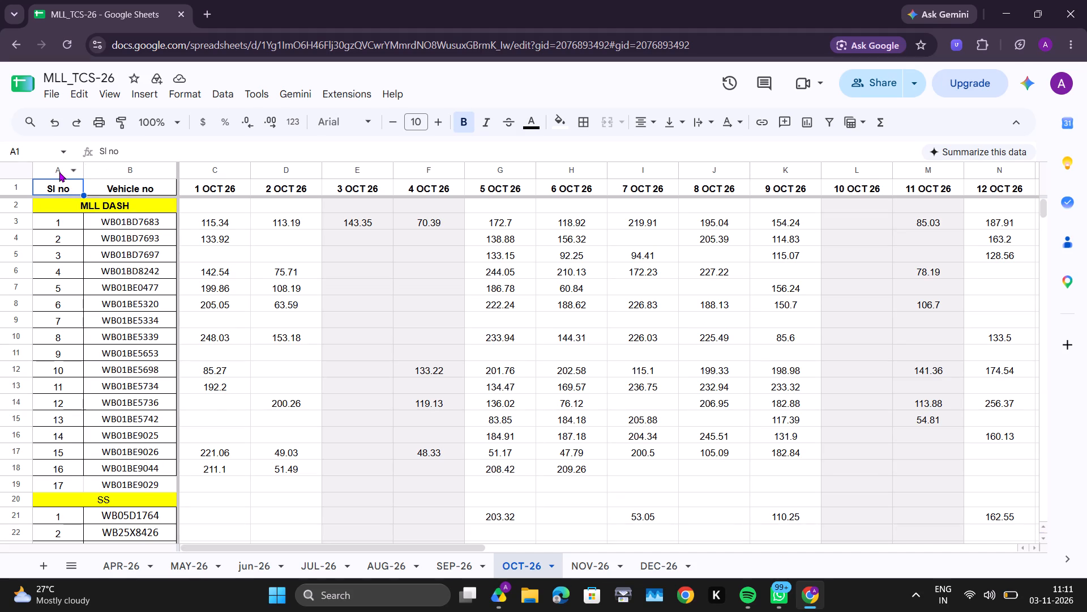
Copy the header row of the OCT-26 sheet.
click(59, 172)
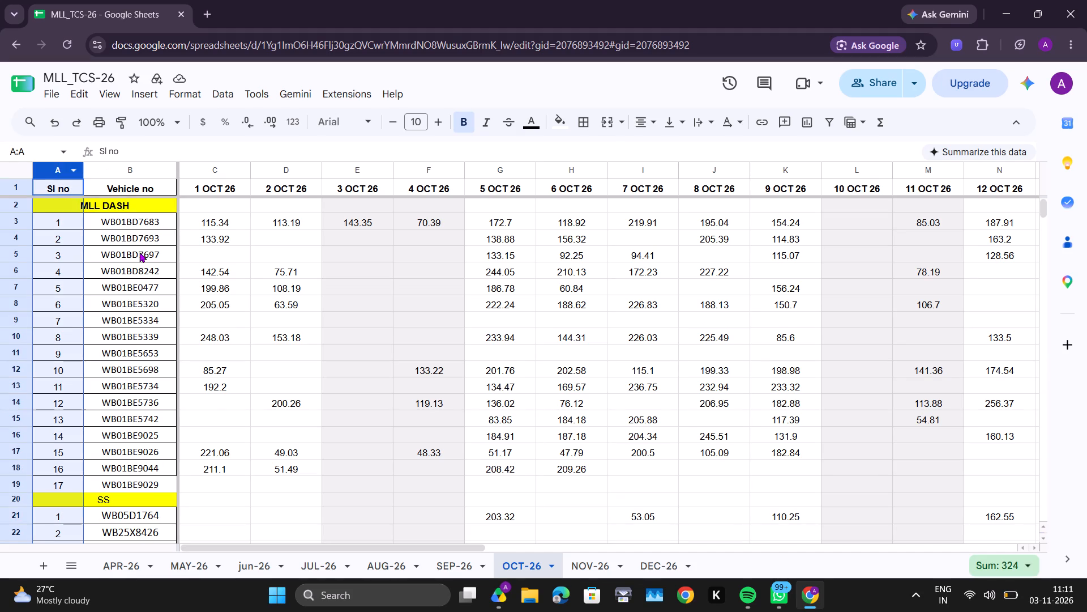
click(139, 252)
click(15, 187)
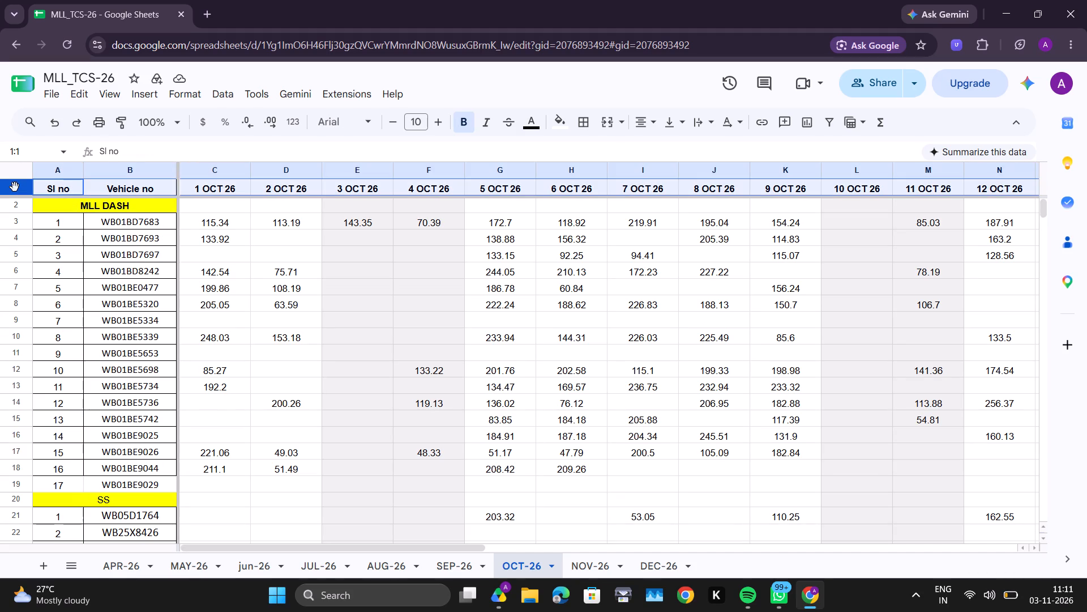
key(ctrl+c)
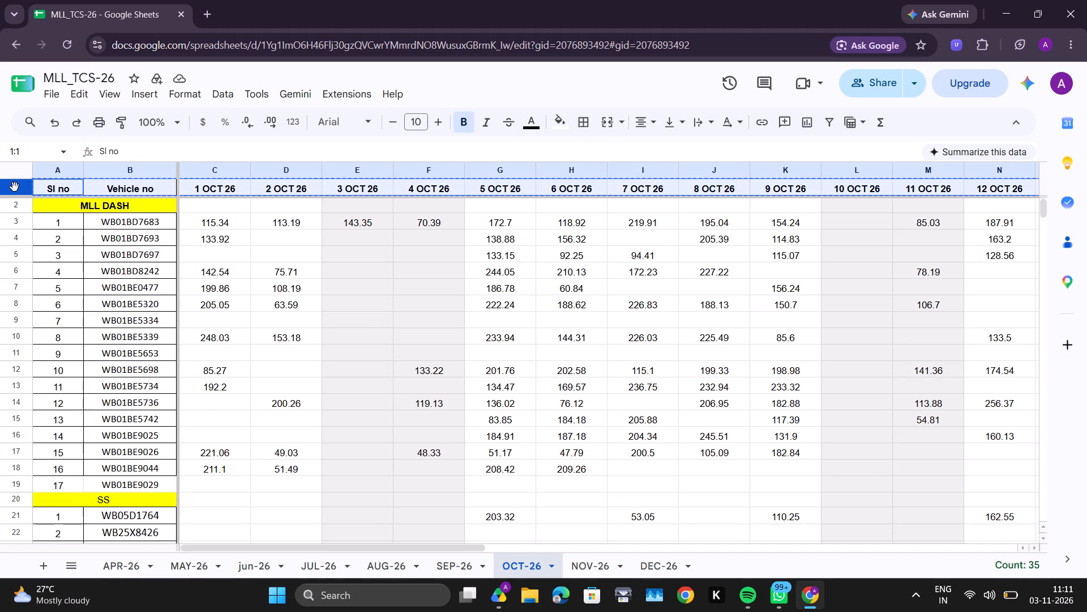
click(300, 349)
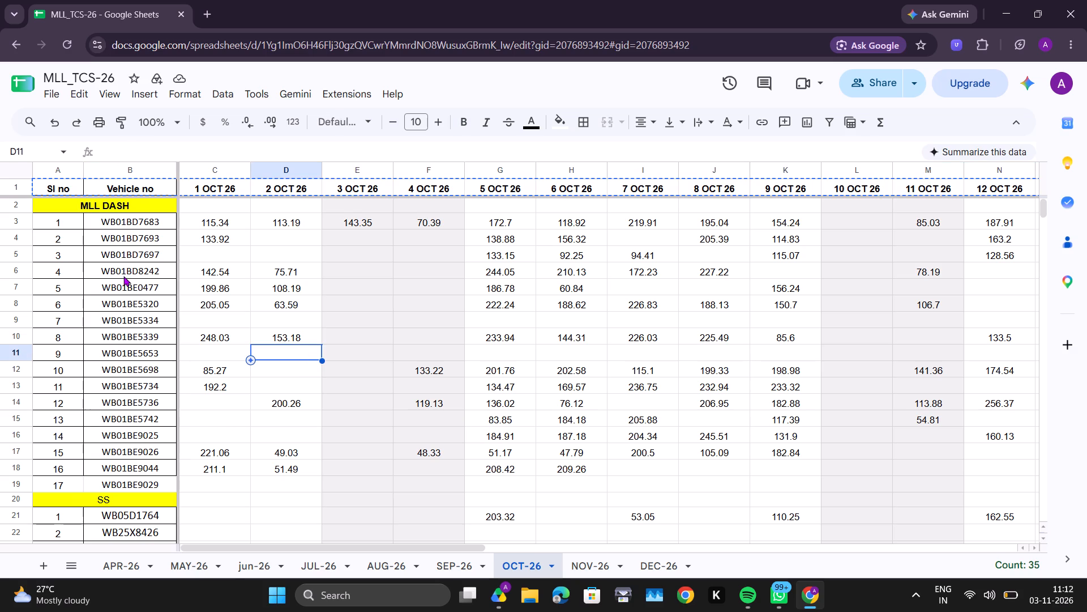
Copy the Sl no and Vehicle no columns (A:B) from OCT-26 into the NOV-26 sheet starting at A1.
drag(54, 168, 125, 170)
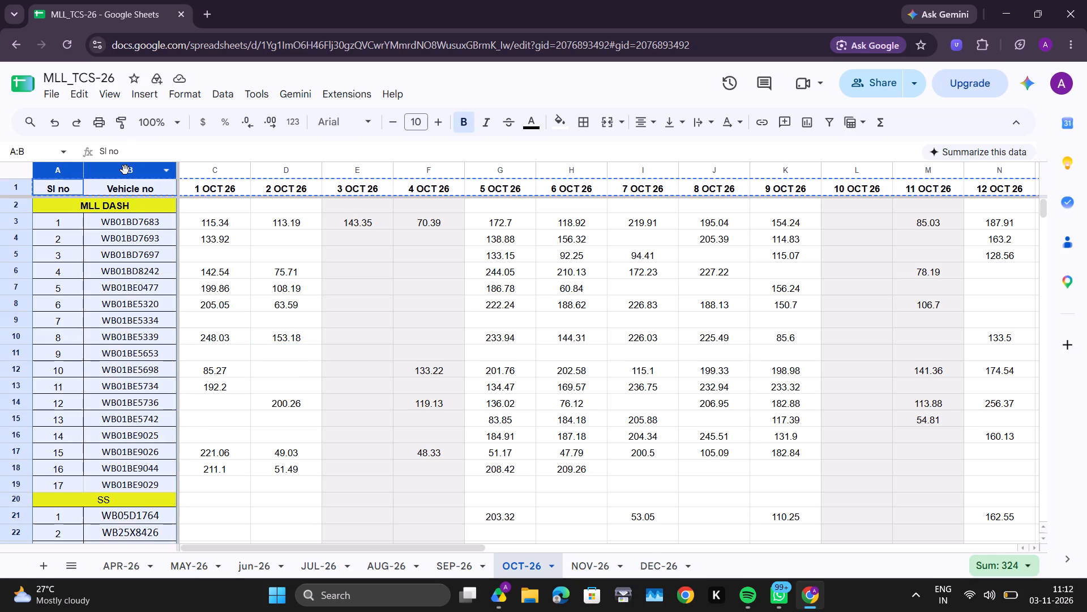
key(ctrl+c)
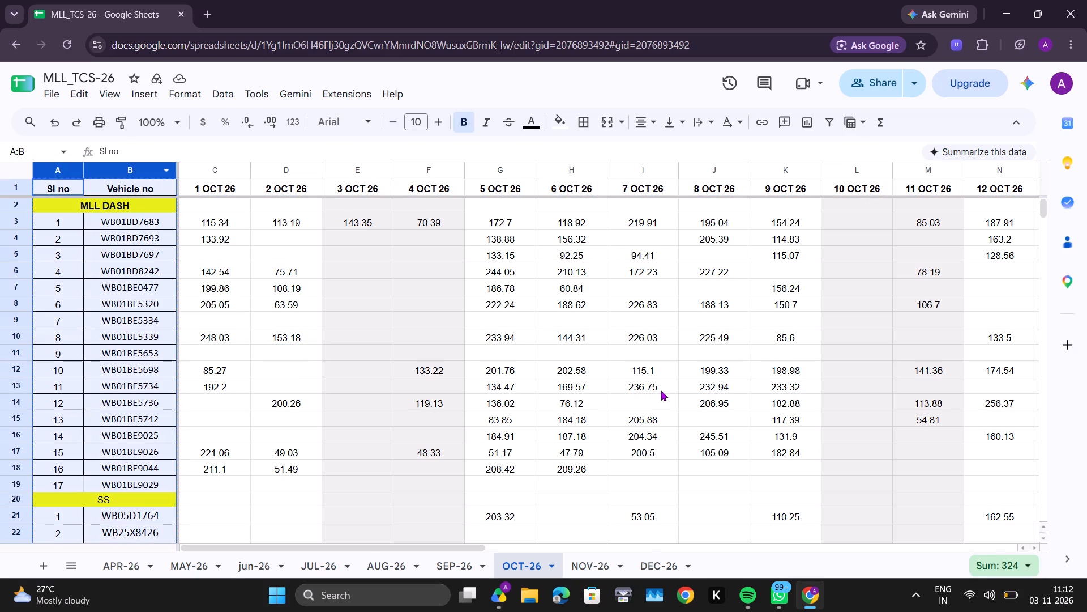
click(588, 566)
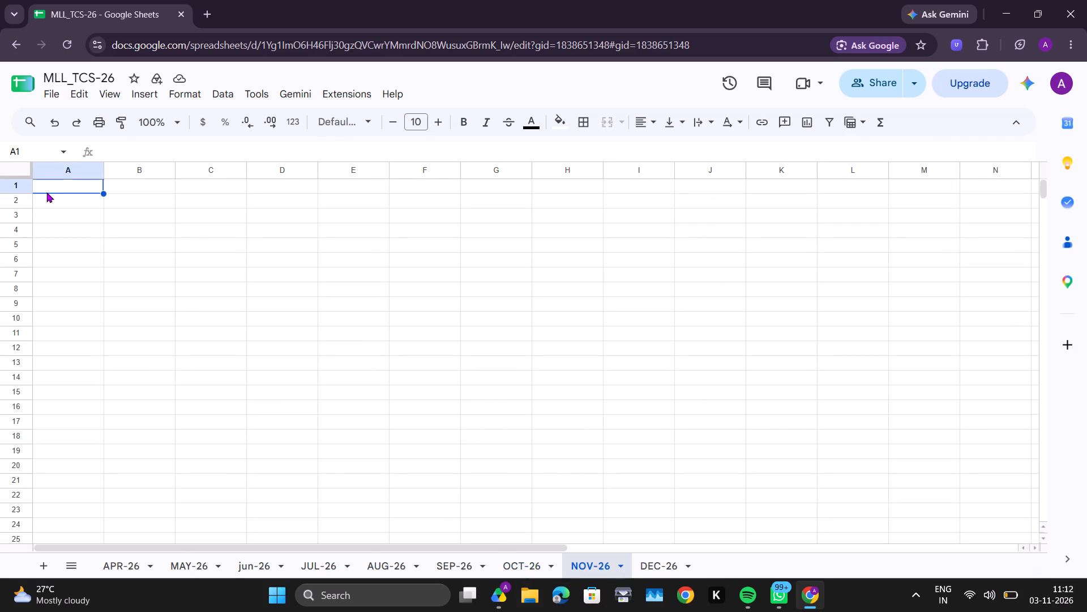
key(ctrl+v)
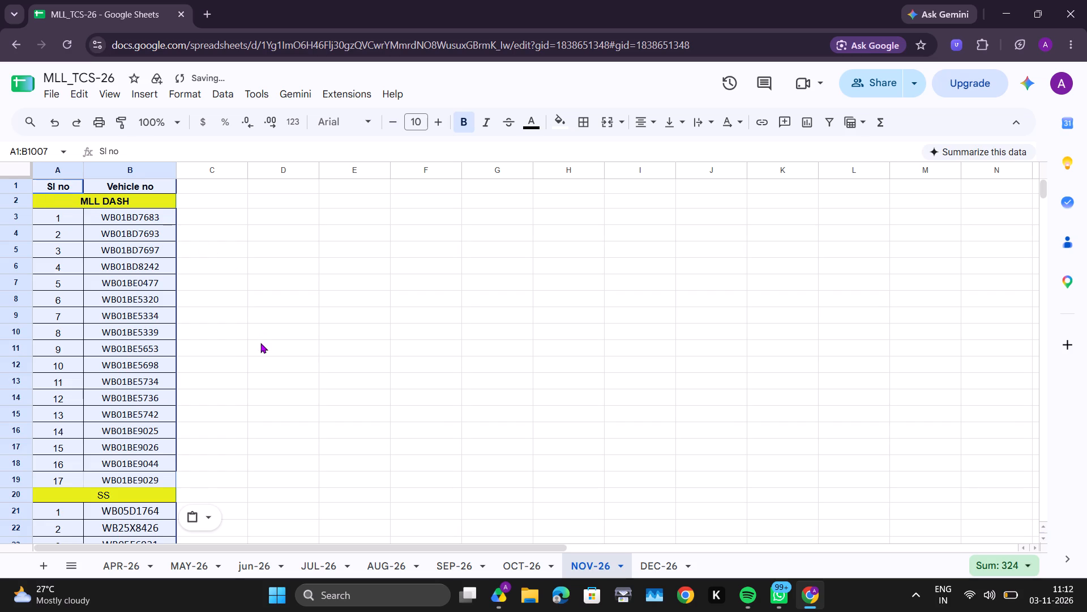
click(260, 343)
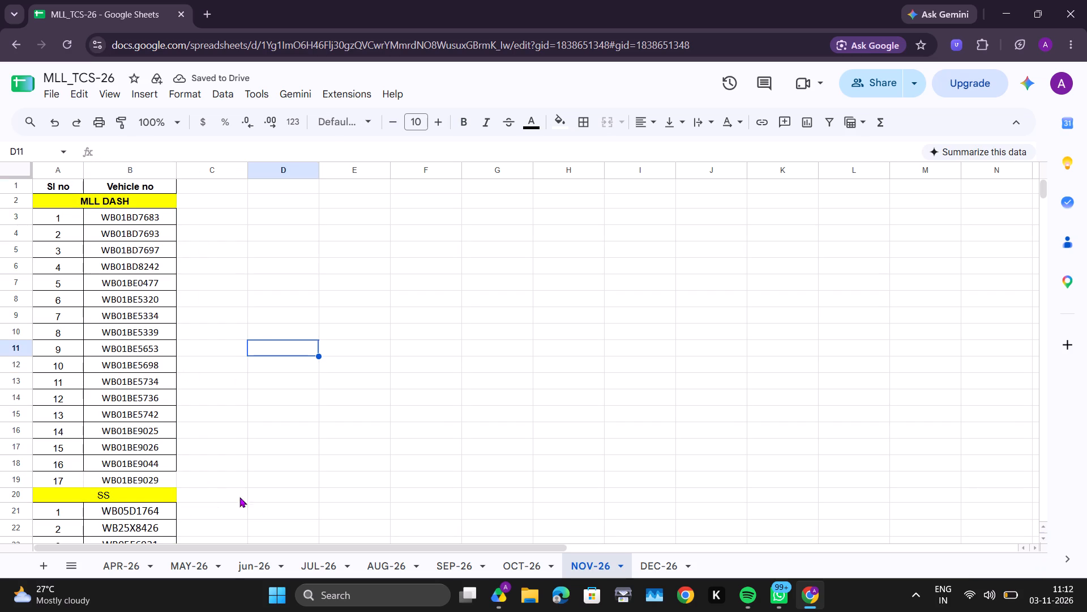
Apply all borders to cells A18:B19 at the end of the MLL DASH list in NOV-26.
scroll(245, 479, down, 1)
drag(47, 437, 155, 428)
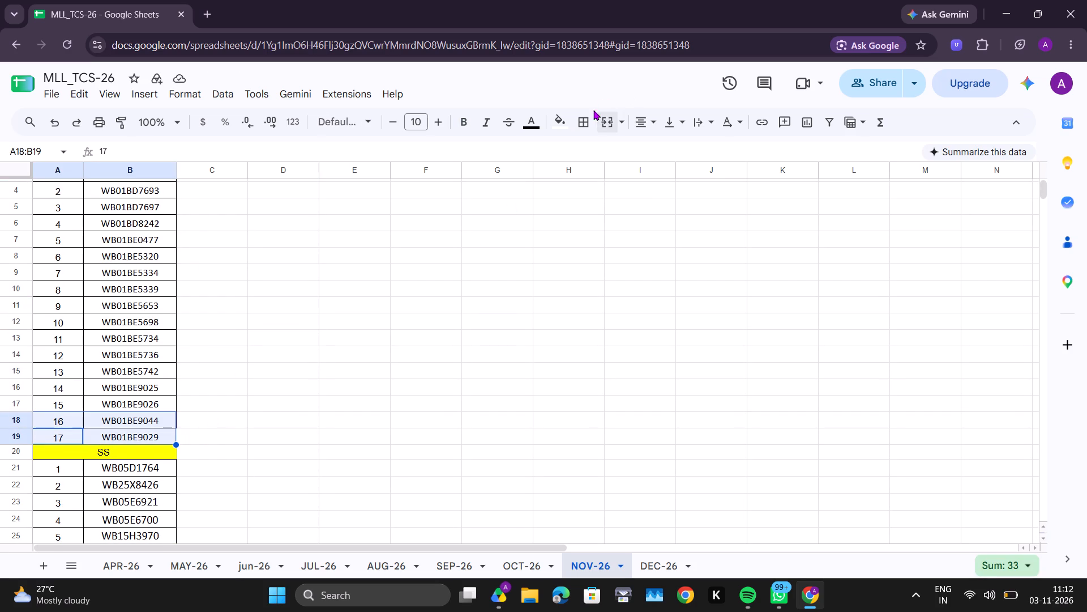
click(588, 115)
click(591, 148)
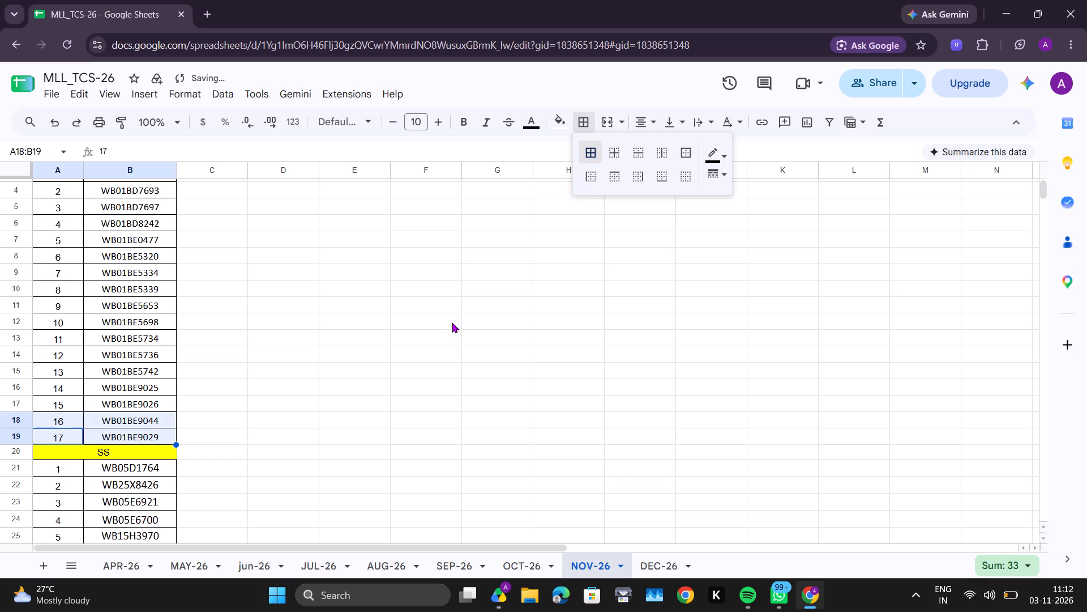
click(452, 322)
Check the pasted list and the OCT-26 header format, and enter the date 1 NOV 26 in cell C1 of NOV-26.
scroll(452, 322, down, 6)
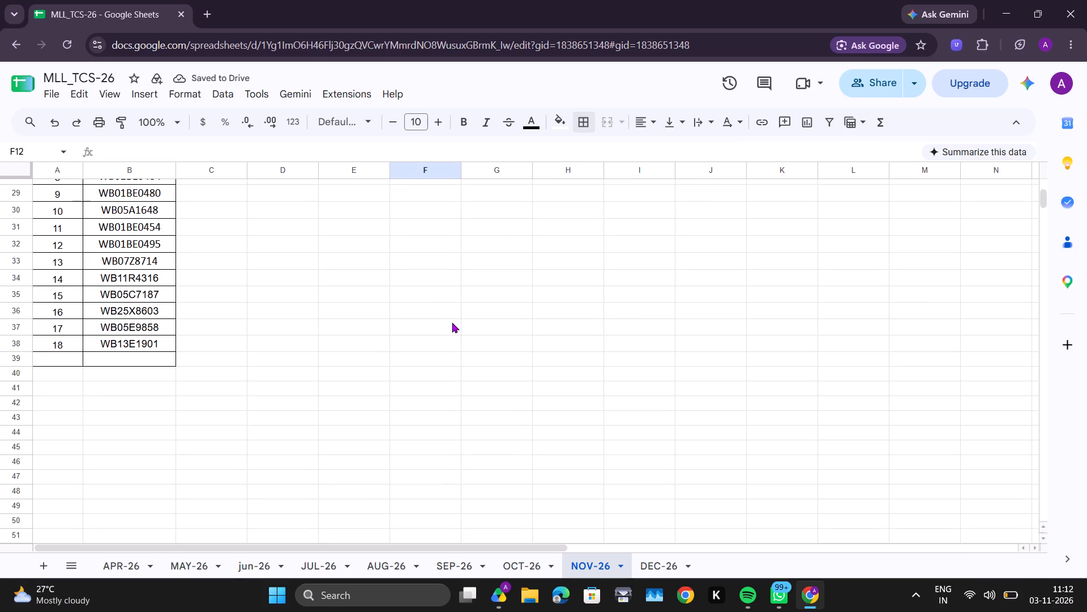
scroll(452, 322, down, 1)
scroll(452, 322, up, 10)
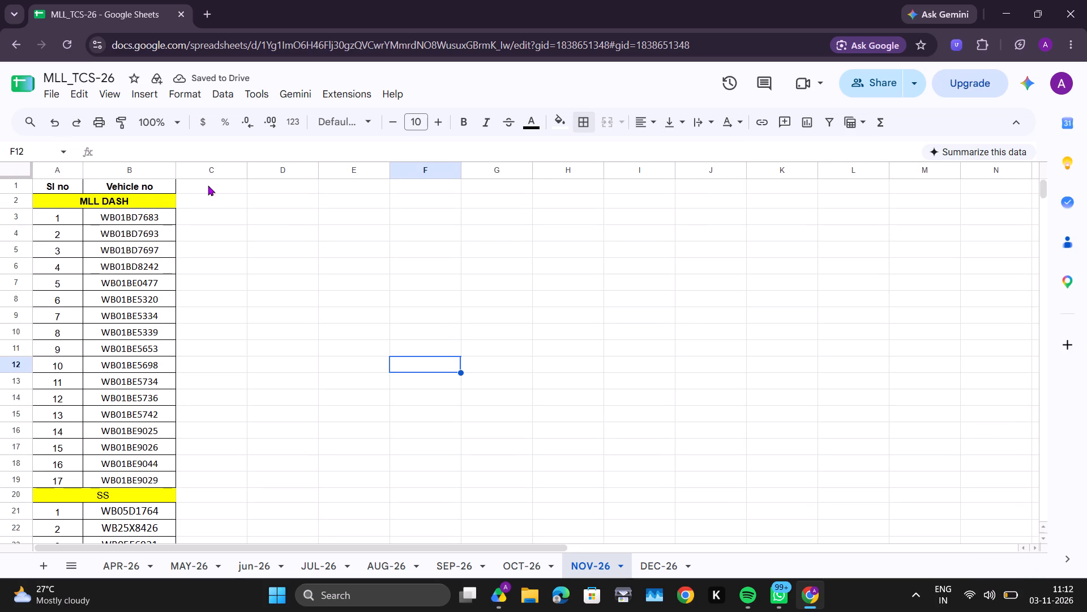
click(527, 559)
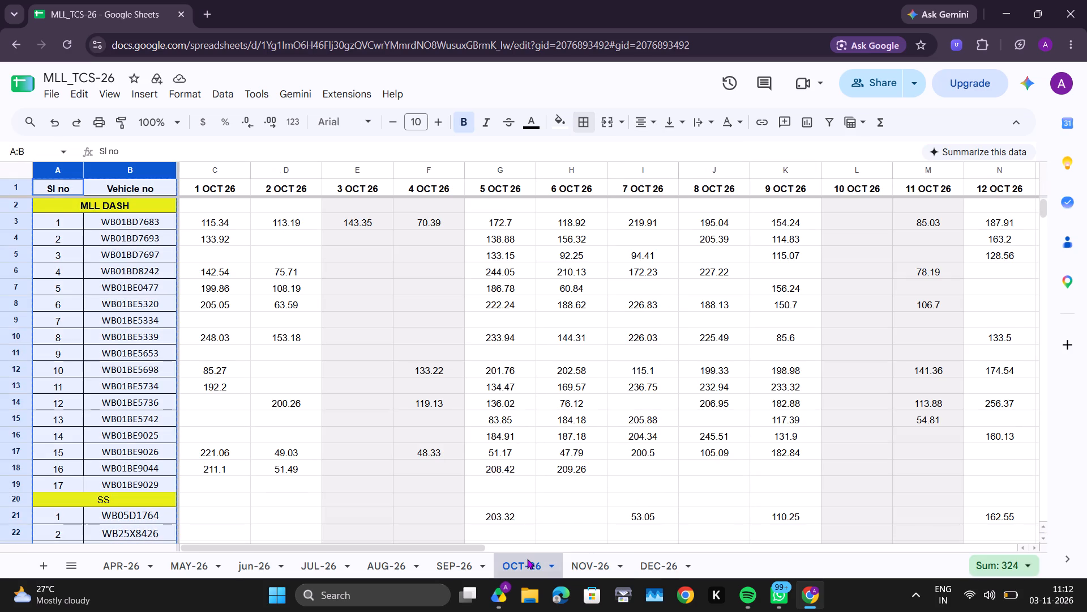
click(589, 569)
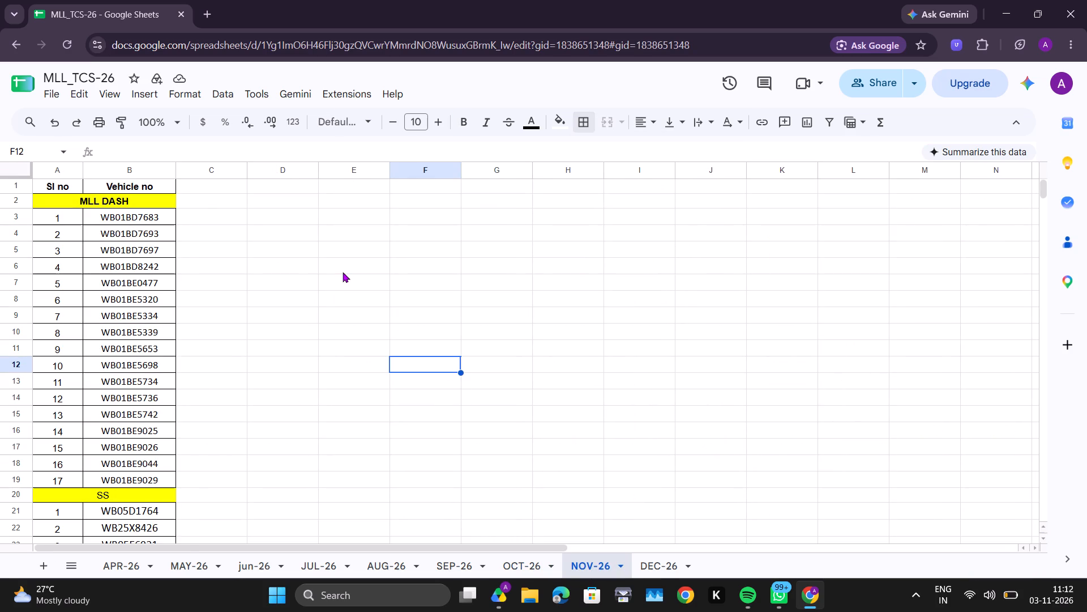
click(192, 188)
text(1)
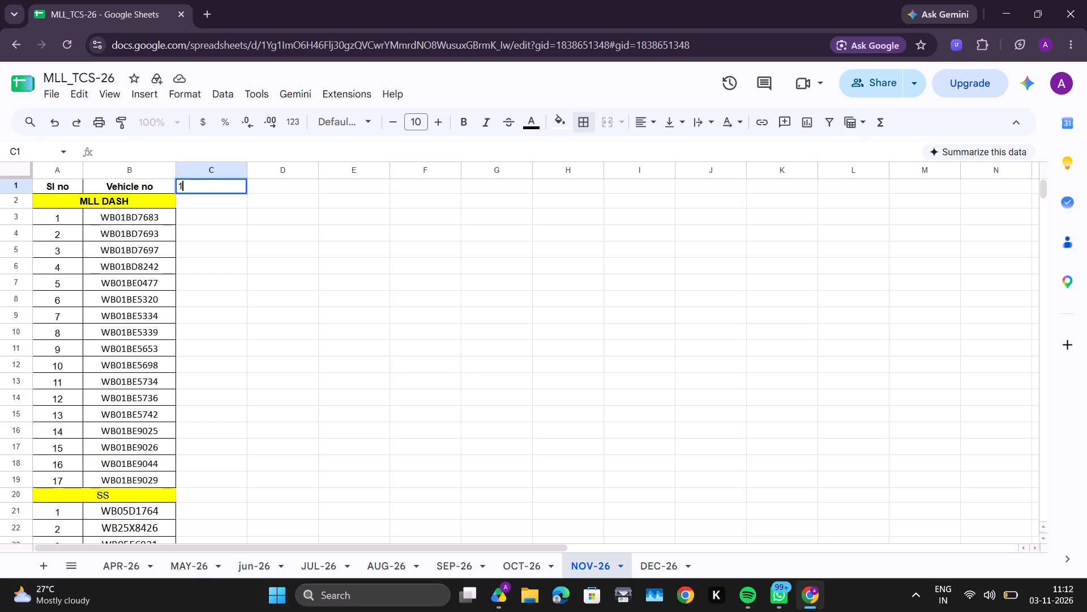
key(space)
text(nov)
key(space)
key(BackSpace)
key(BackSpace)
key(BackSpace)
key(BackSpace)
key(v)
key(BackSpace)
text(NOV 26)
key(Return)
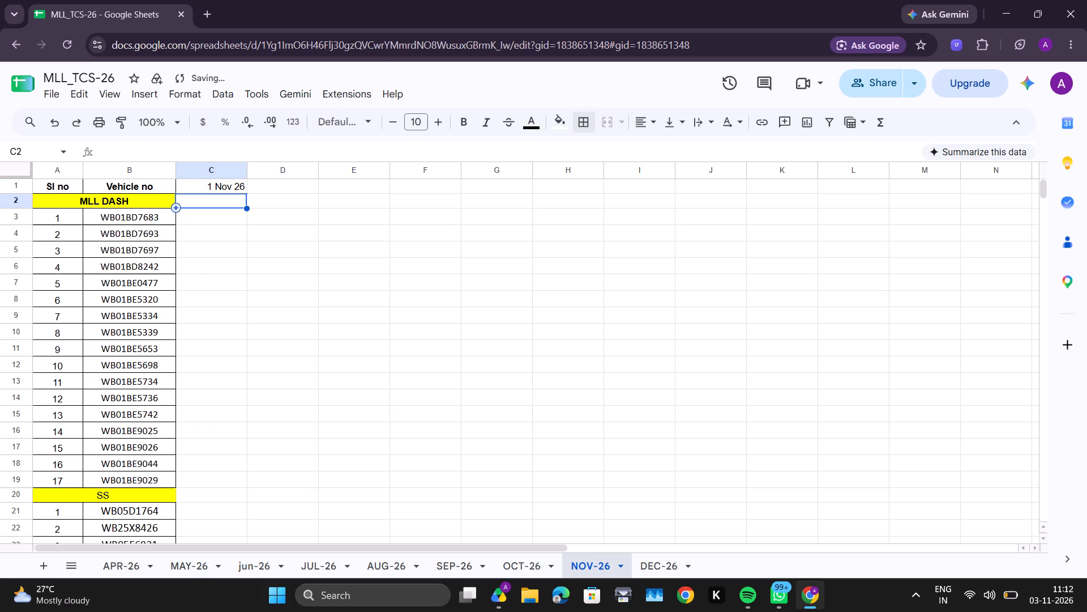
Fill the date series from C1 across row 1 to Z1, running from 1 Nov 26 to 24 Nov 26.
click(237, 189)
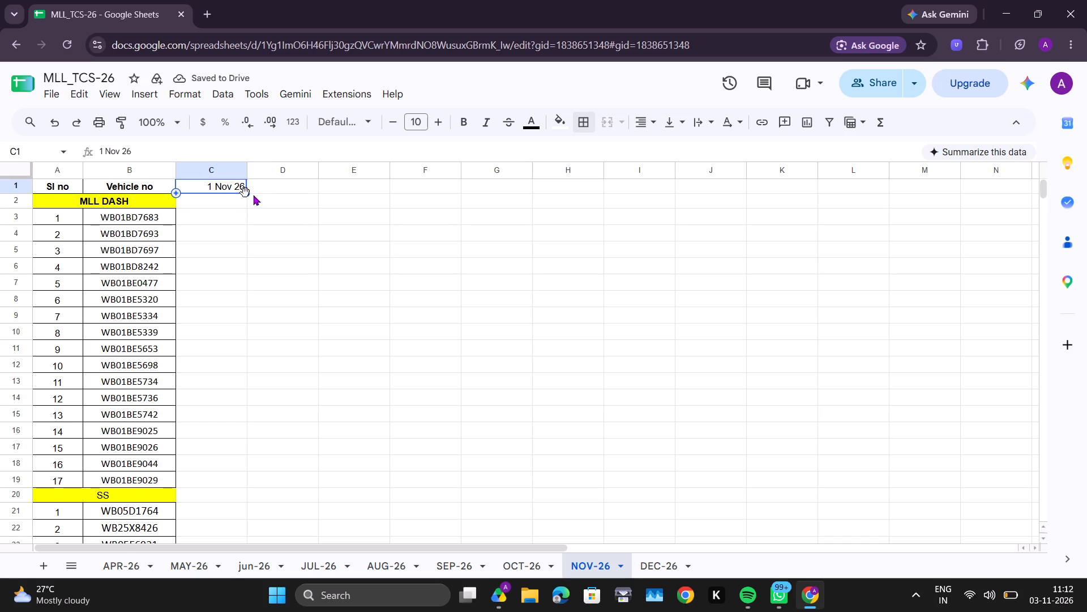
drag(245, 191, 700, 203)
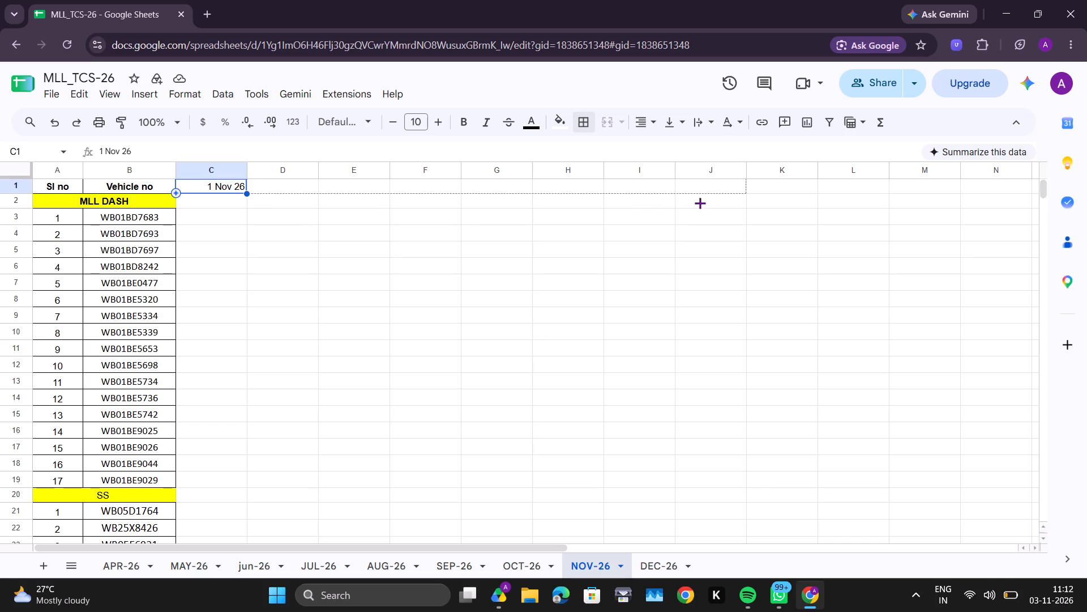
drag(700, 203, 957, 199)
drag(957, 199, 1086, 198)
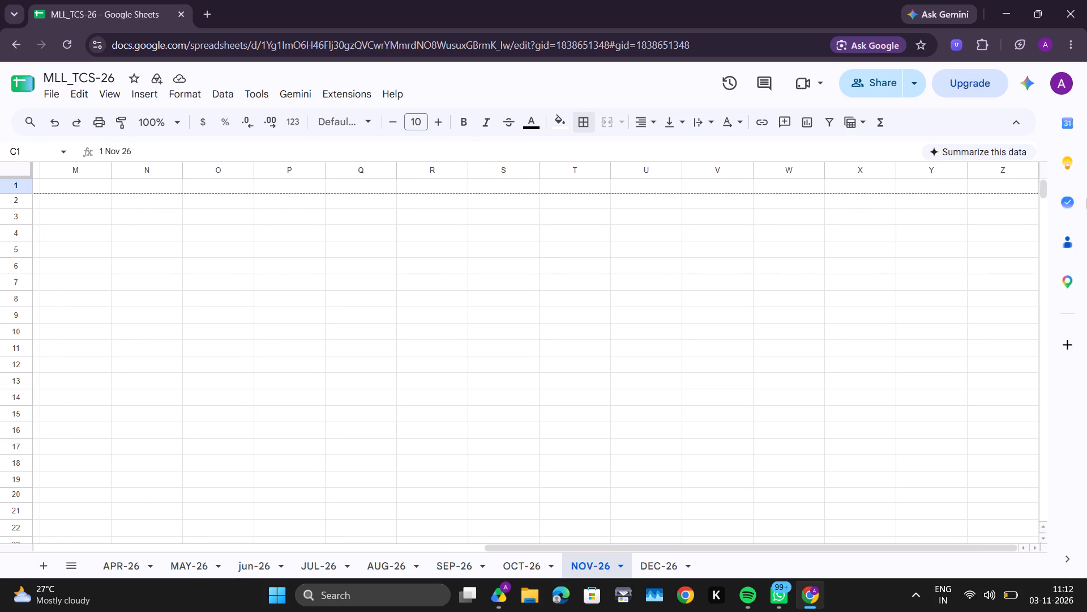
drag(1086, 198, 1086, 193)
scroll(945, 214, left, 7)
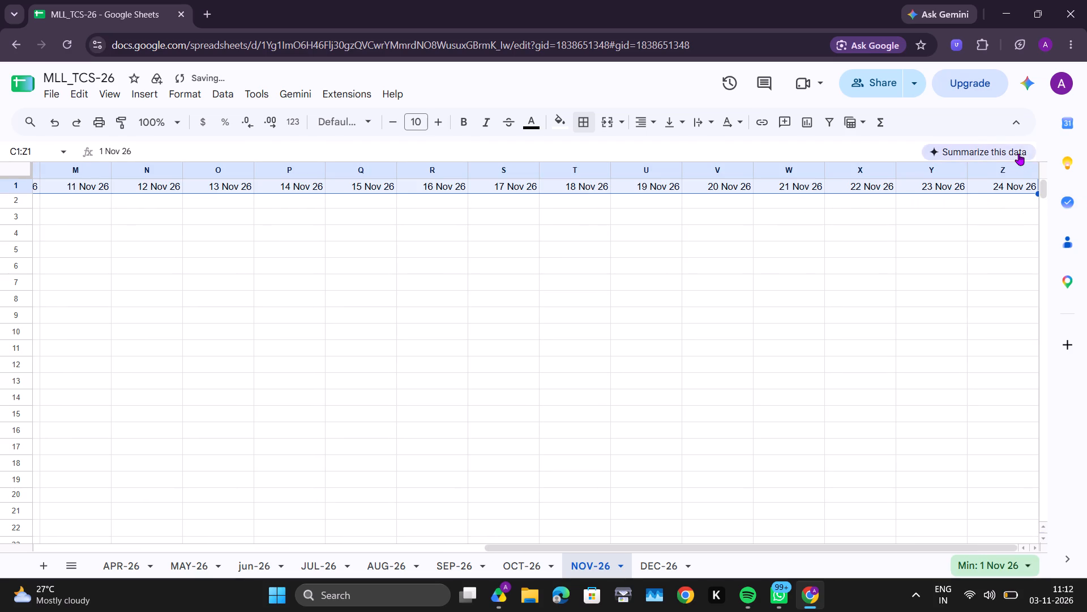
Insert six blank columns, AA to AF, after column Z.
click(997, 168)
right_click(997, 168)
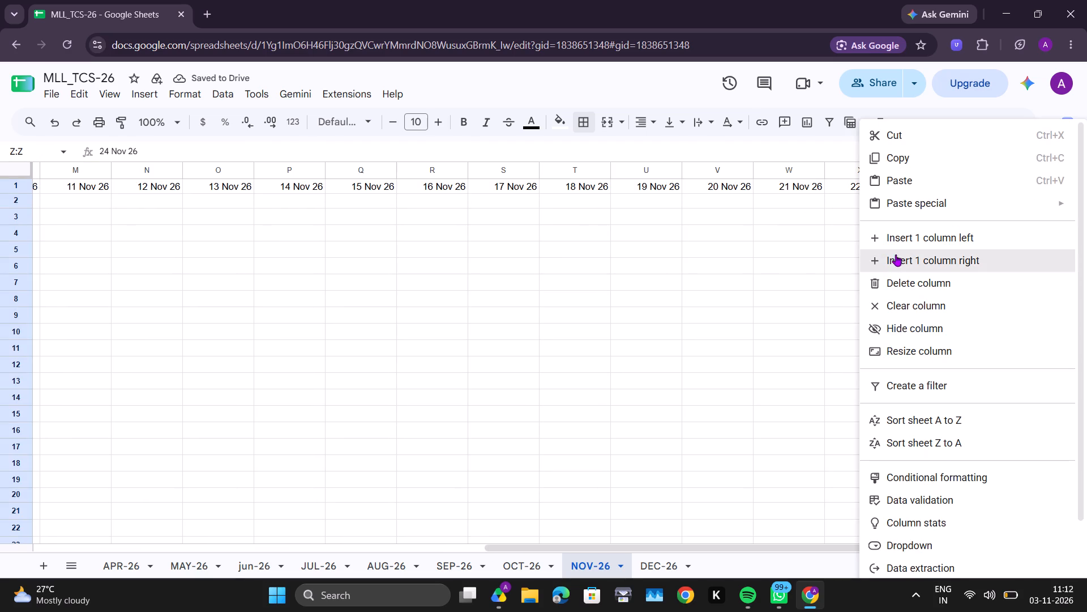
click(922, 258)
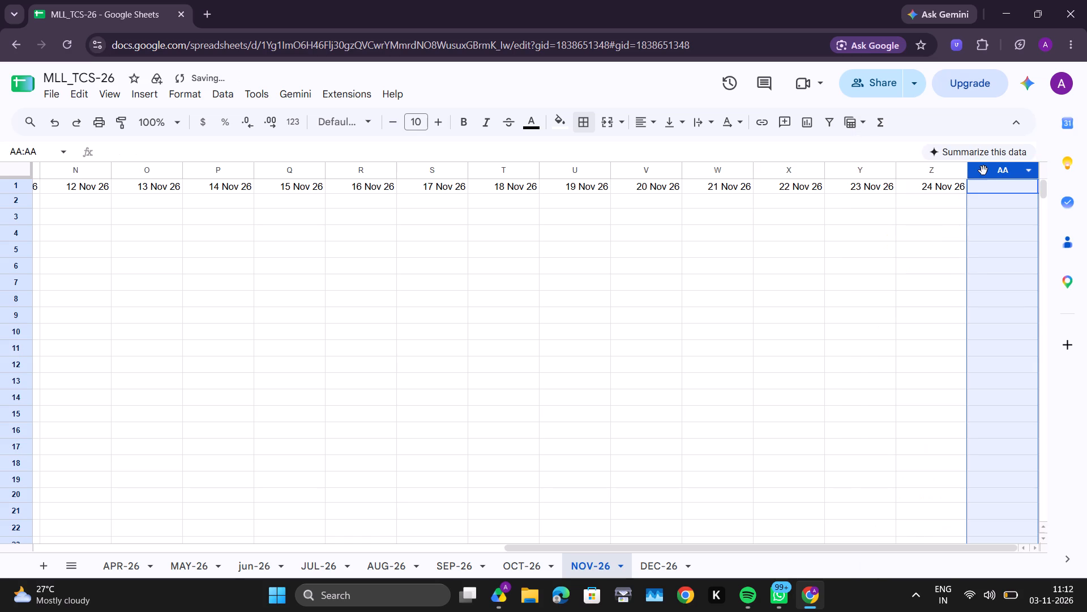
right_click(986, 171)
click(989, 256)
right_click(989, 256)
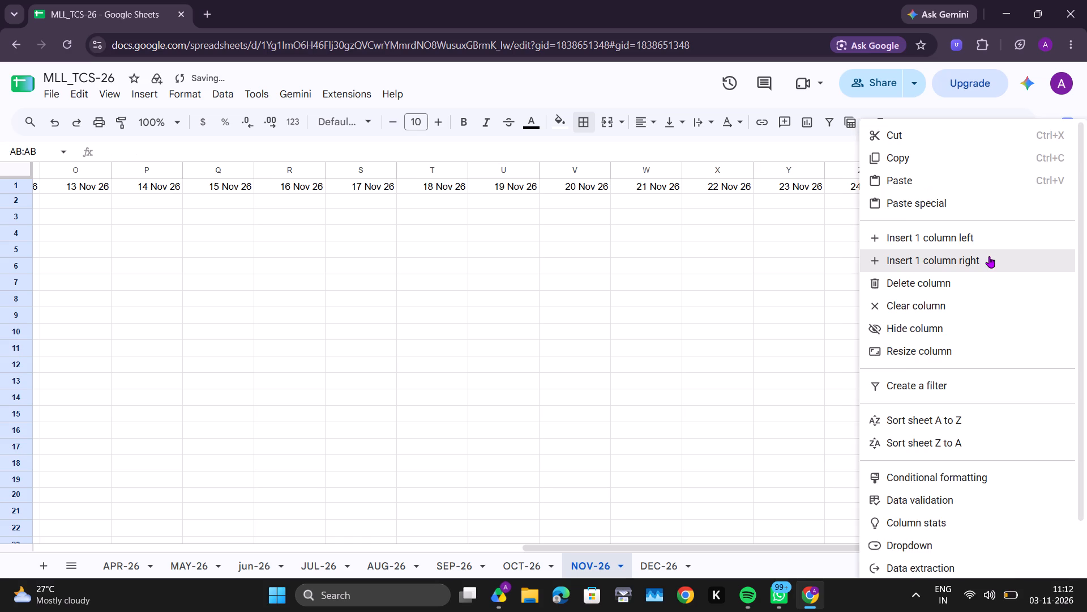
click(989, 256)
click(989, 256)
right_click(989, 256)
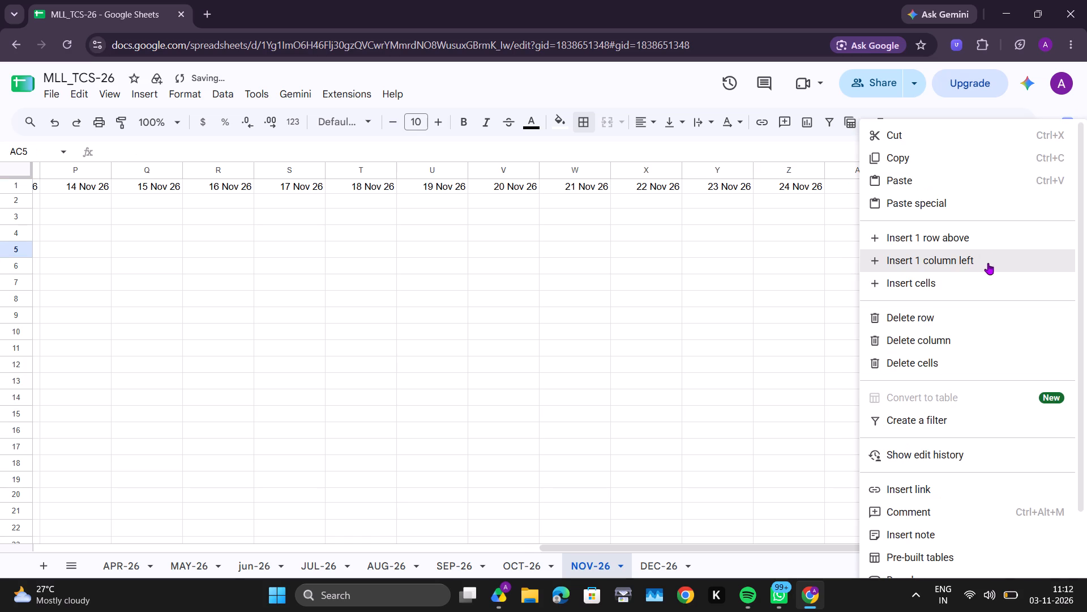
click(832, 261)
click(1000, 175)
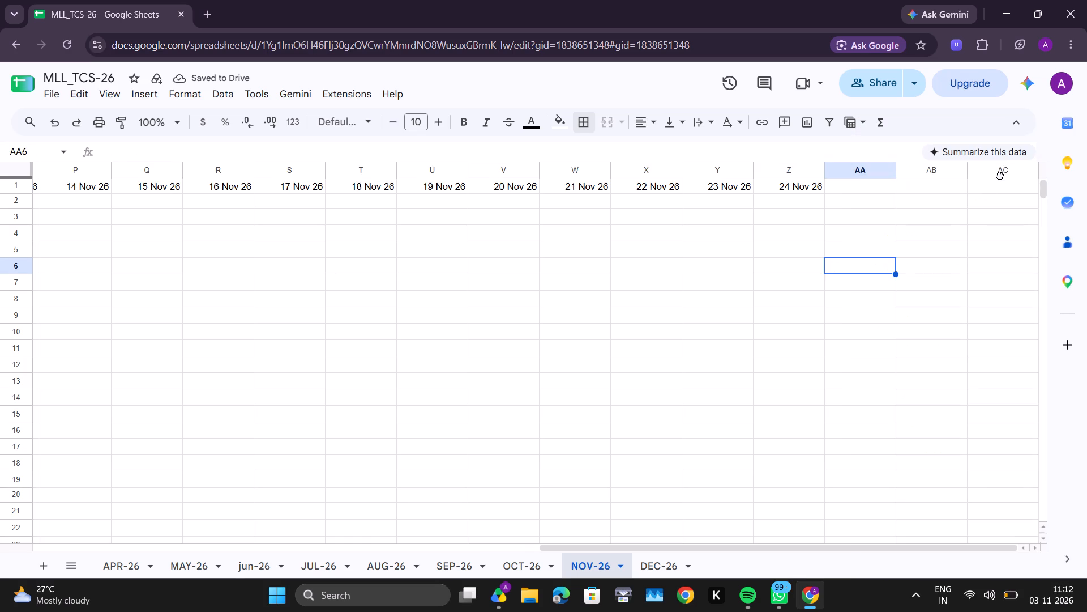
click(1000, 164)
right_click(1000, 164)
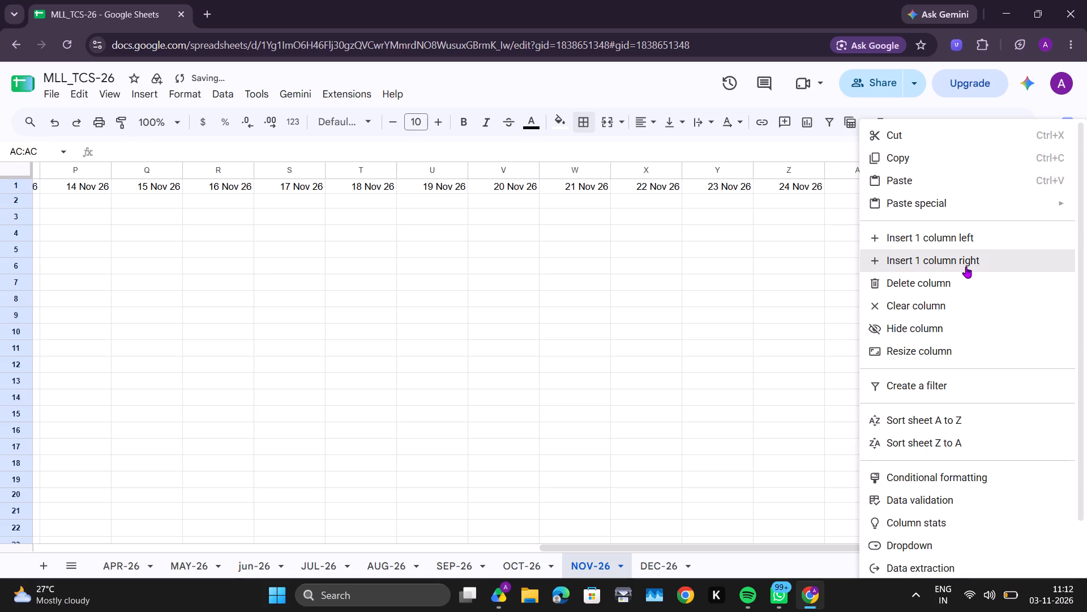
click(966, 266)
click(983, 177)
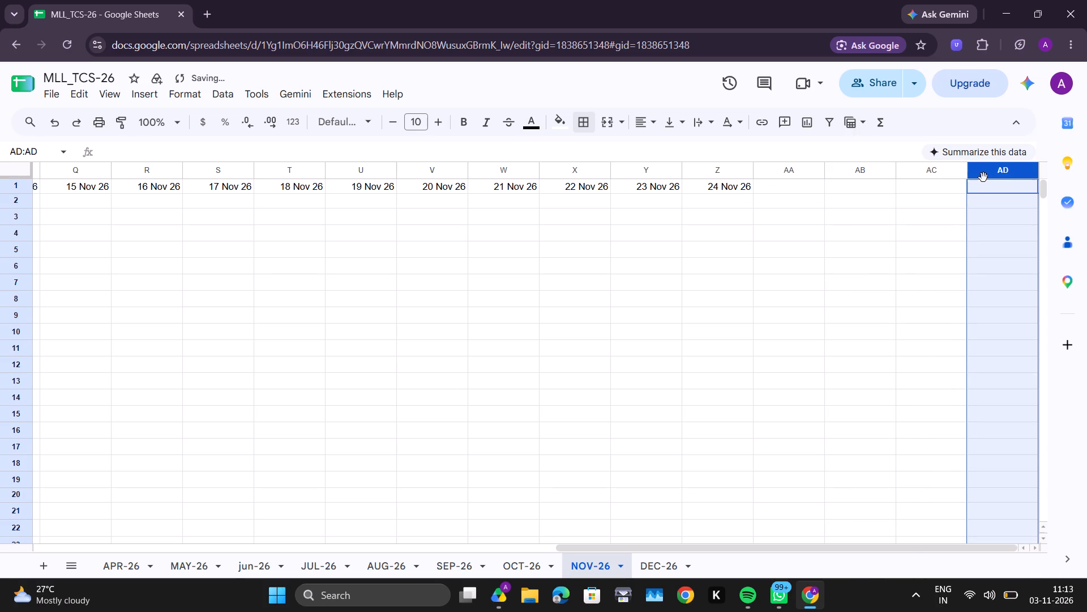
click(983, 177)
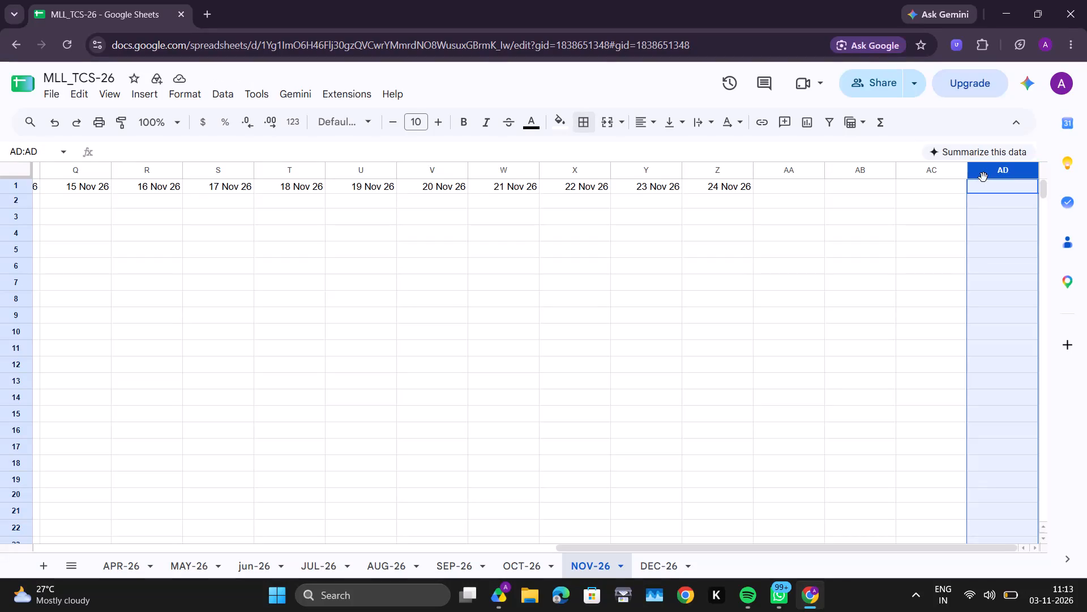
right_click(983, 177)
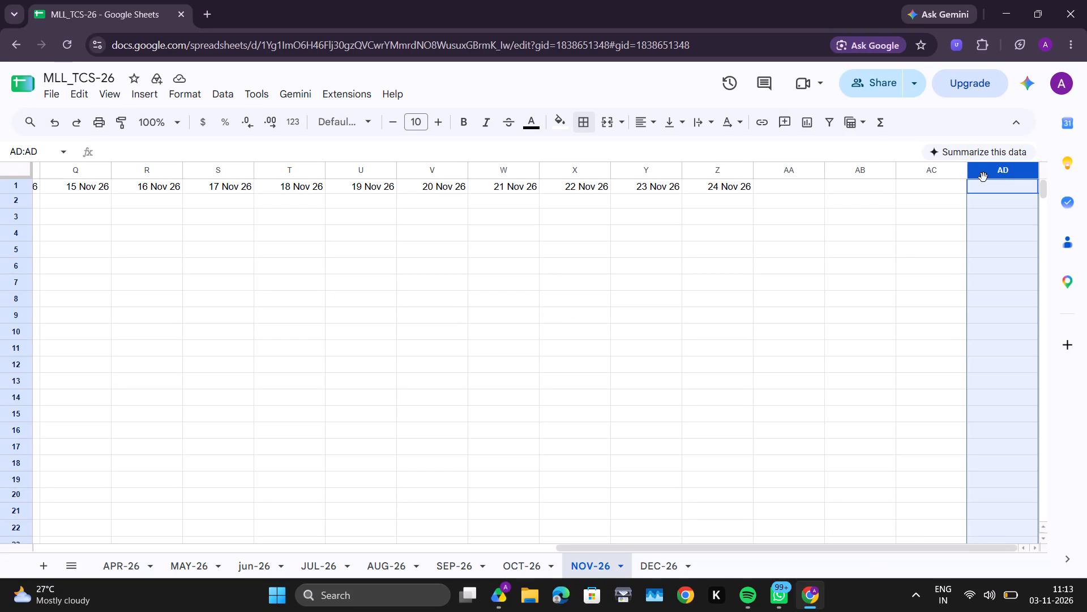
click(955, 262)
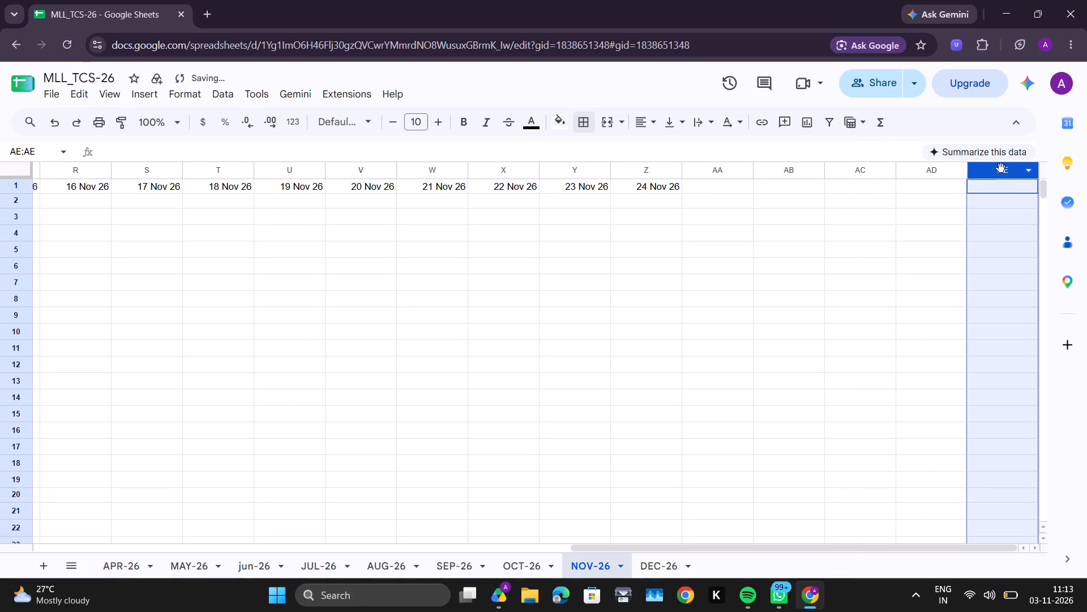
right_click(995, 184)
click(983, 261)
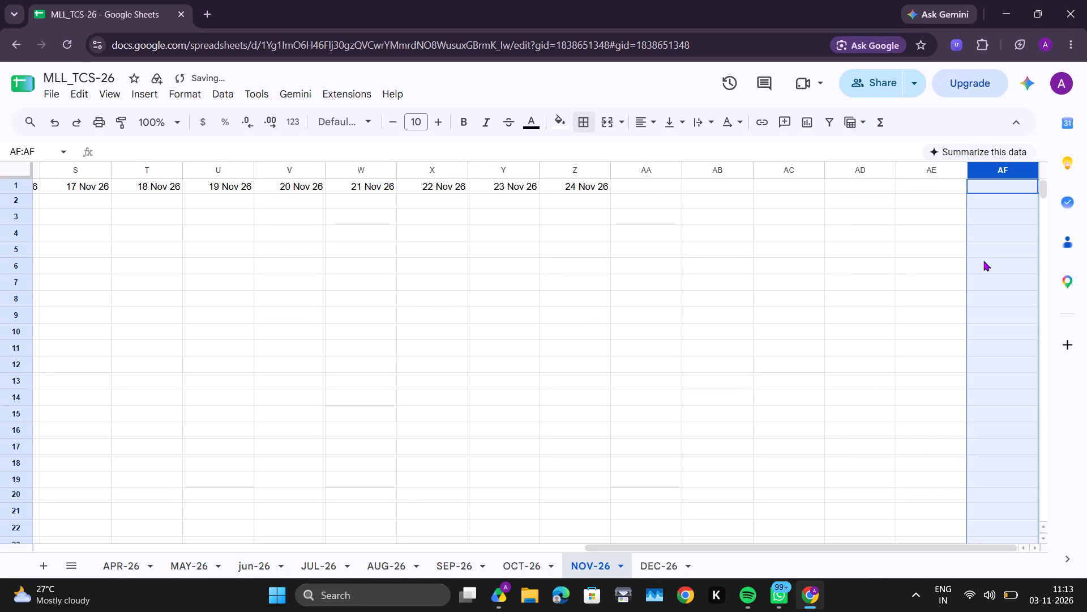
Extend the date series from Z1 to AF1, adding 25 Nov 26 to 30 Nov 26.
click(566, 189)
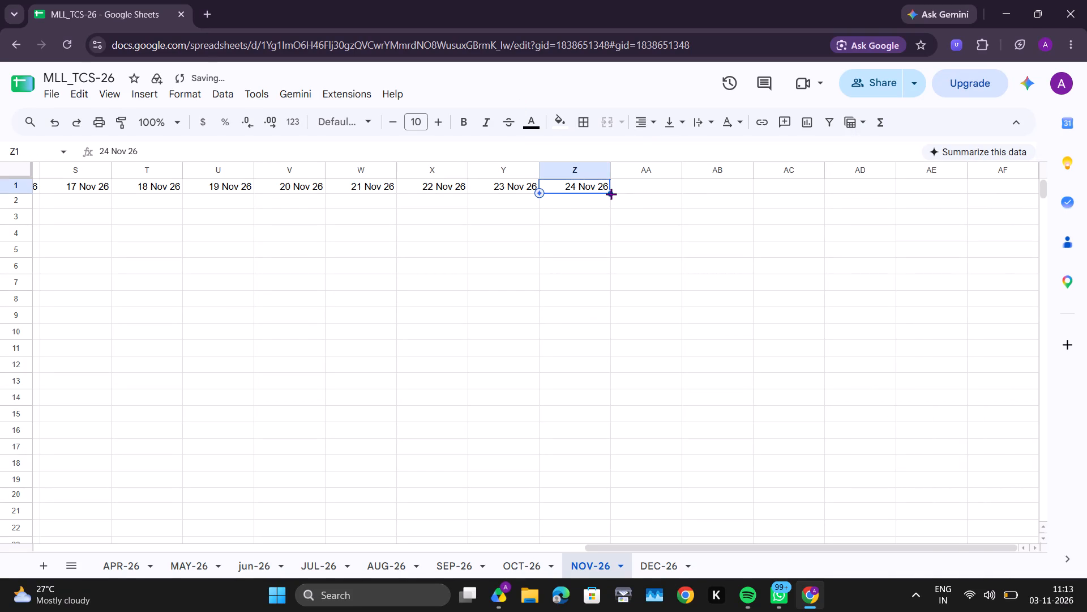
drag(610, 194, 917, 184)
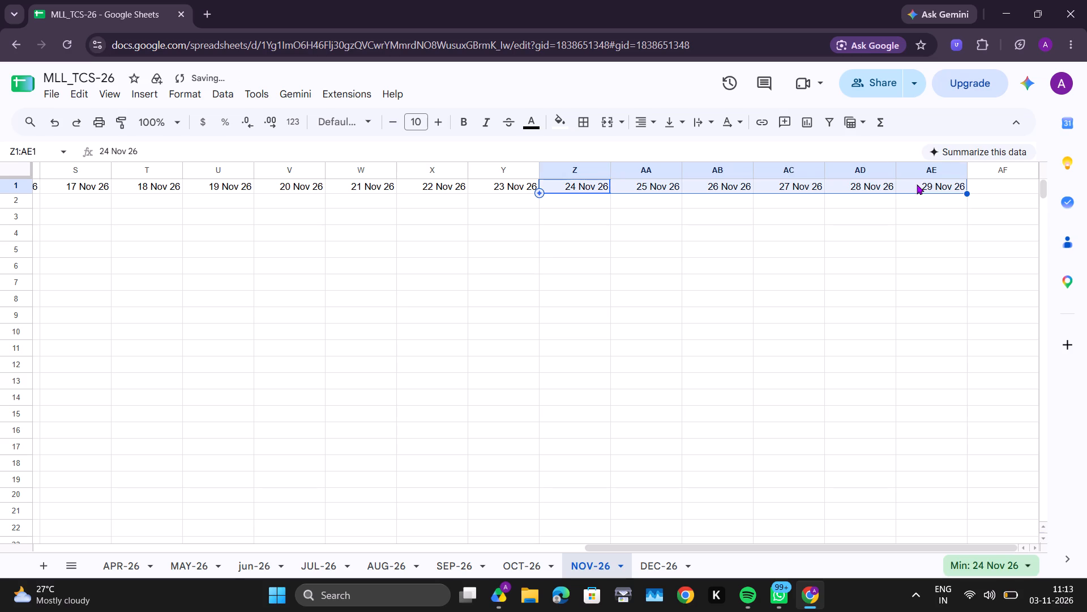
drag(965, 191, 982, 189)
scroll(982, 189, left, 4)
Insert one blank column, AG, after the 30 Nov 26 column.
right_click(1008, 168)
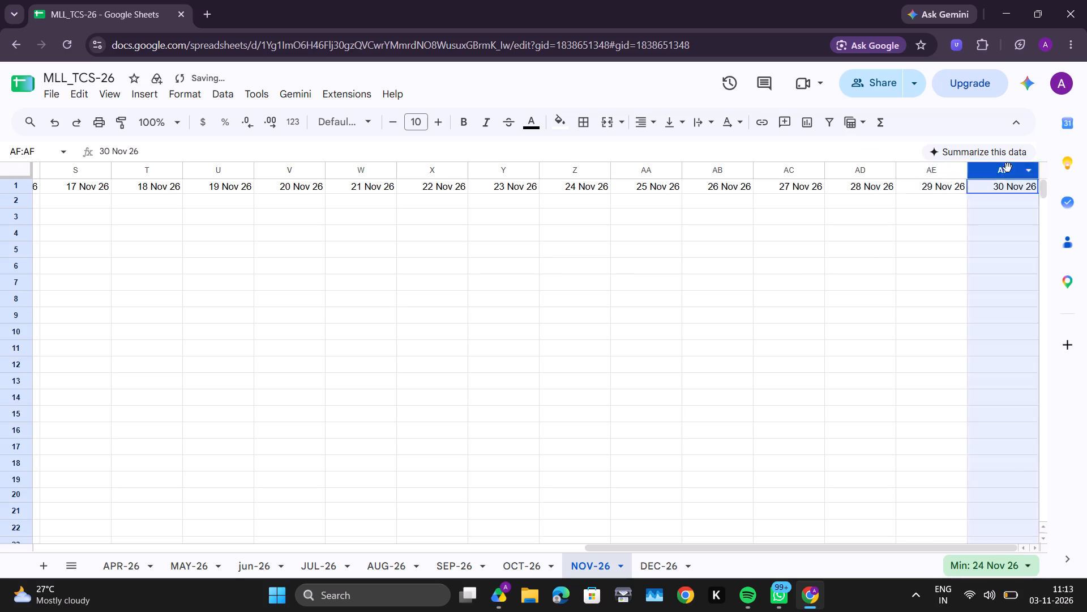
click(965, 260)
Centre-align header row 1 and make all of its text bold, including the November dates.
scroll(965, 260, left, 2)
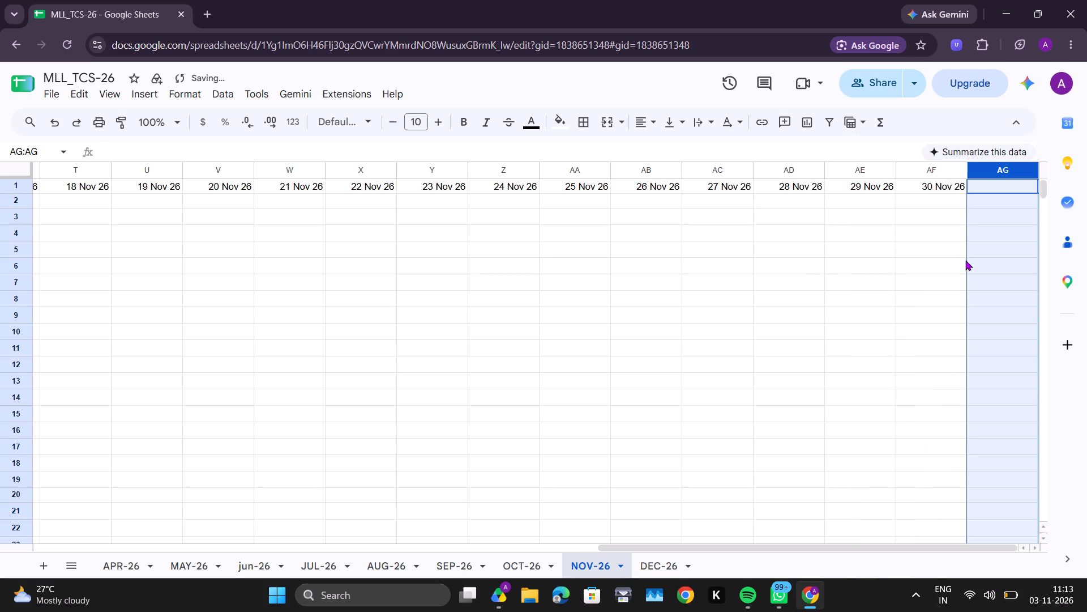
scroll(965, 260, left, 1)
scroll(654, 287, right, 20)
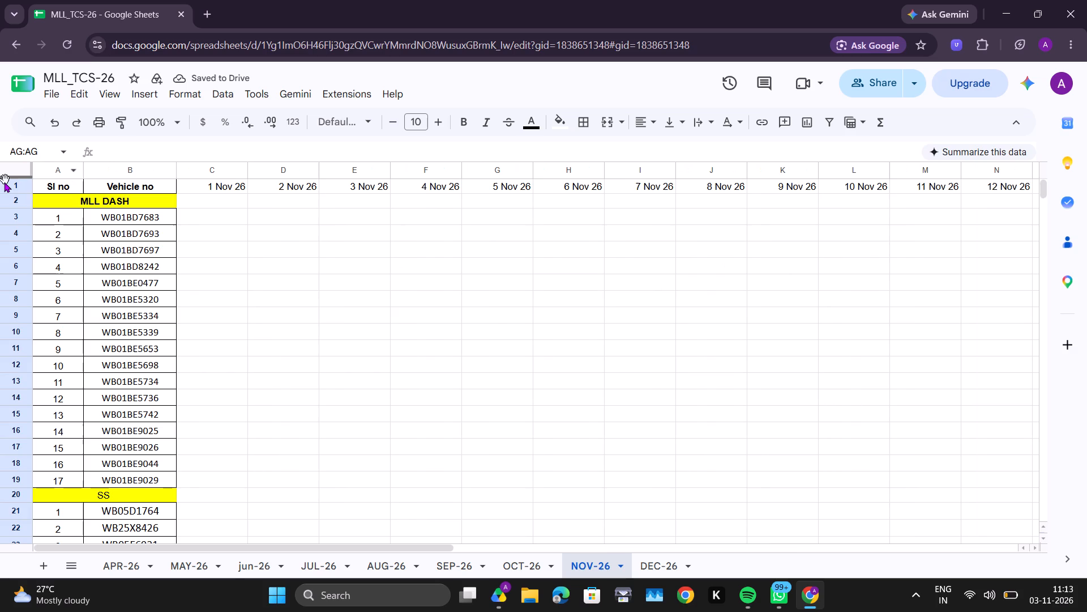
click(3, 190)
click(640, 121)
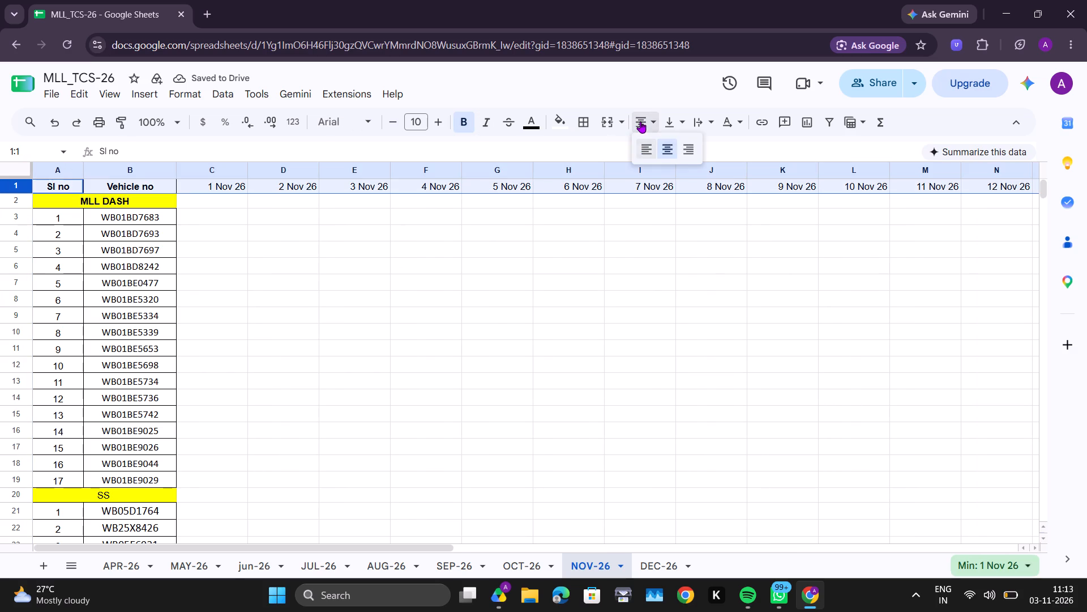
click(674, 148)
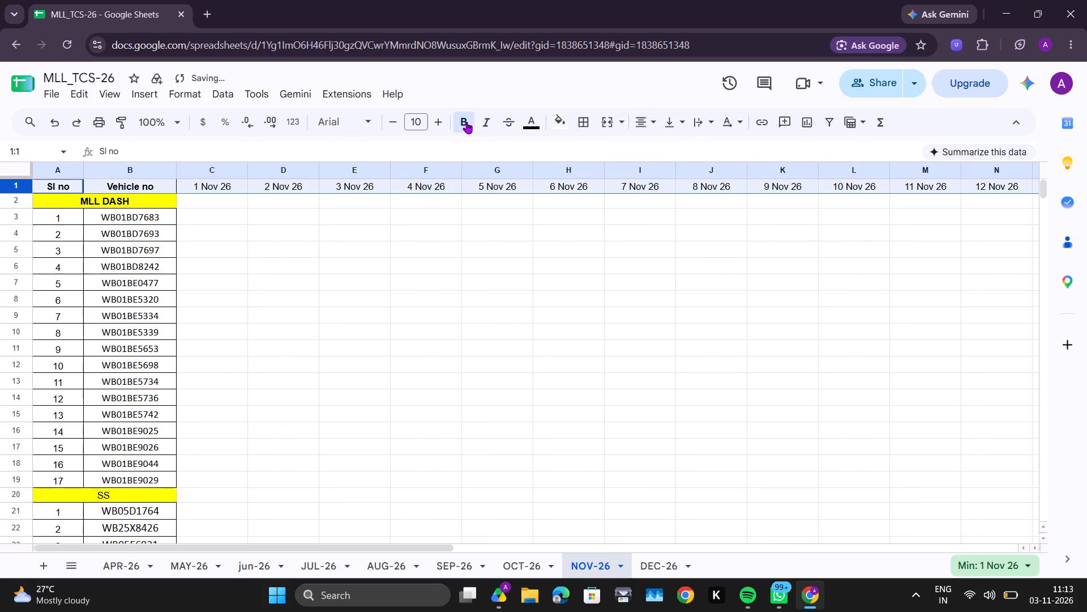
click(463, 123)
click(463, 123)
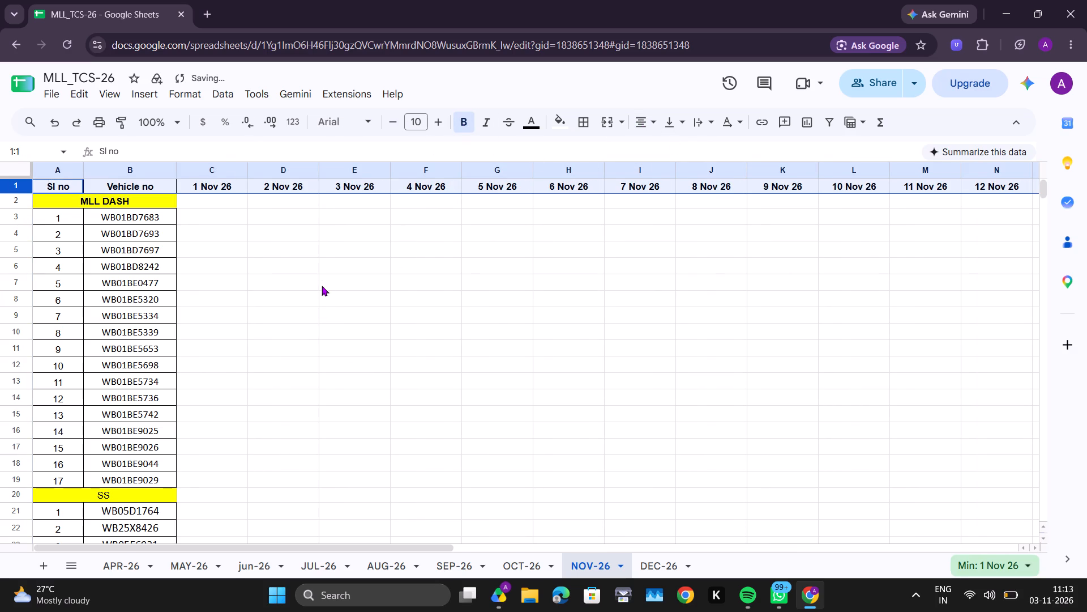
Freeze header row 1 of the NOV-26 sheet.
click(20, 180)
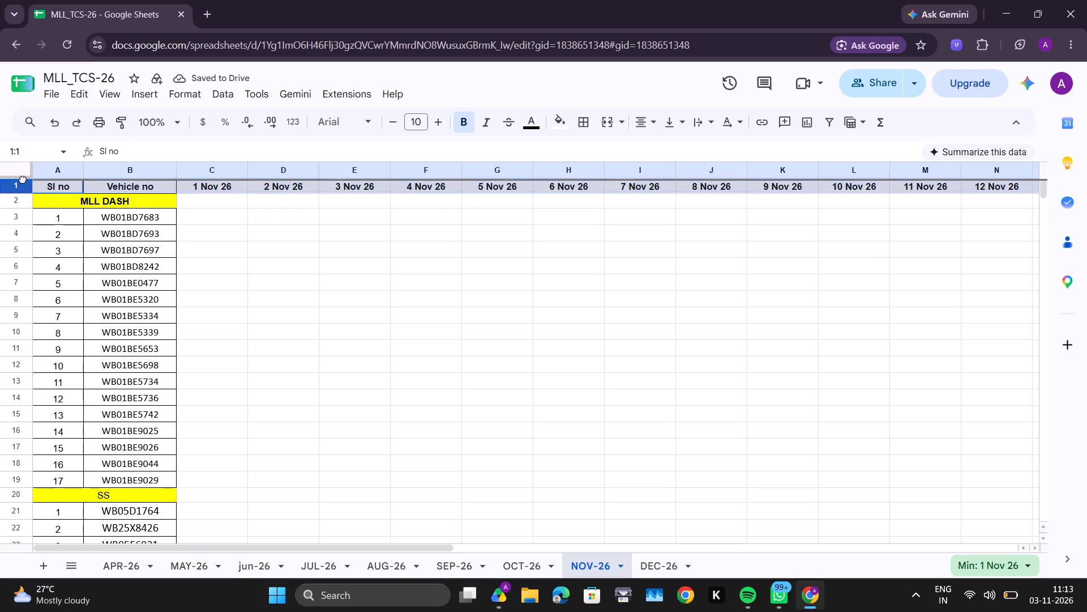
click(215, 245)
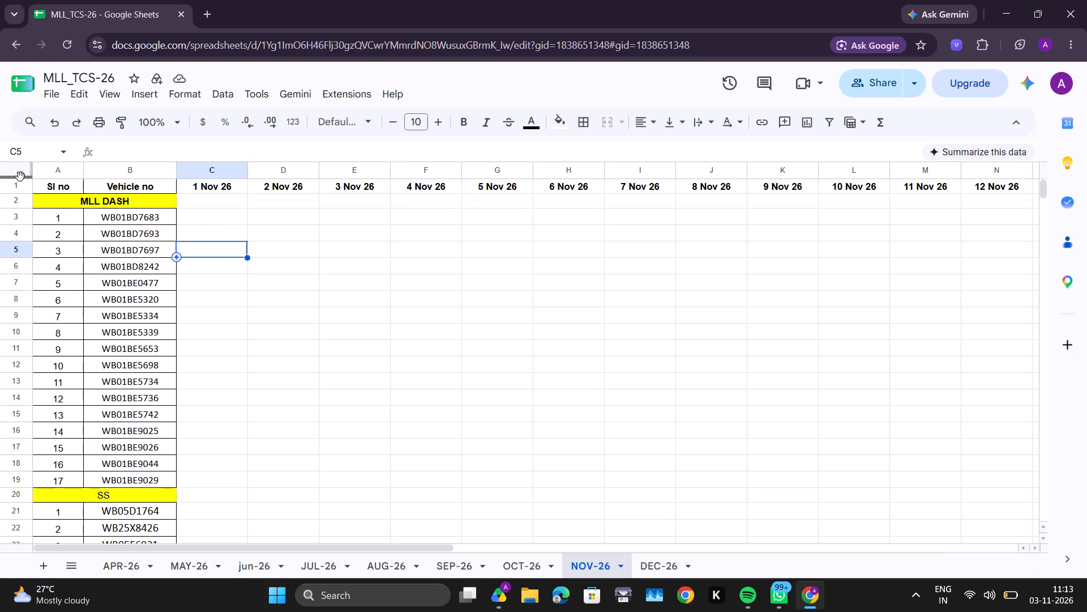
drag(20, 176, 20, 195)
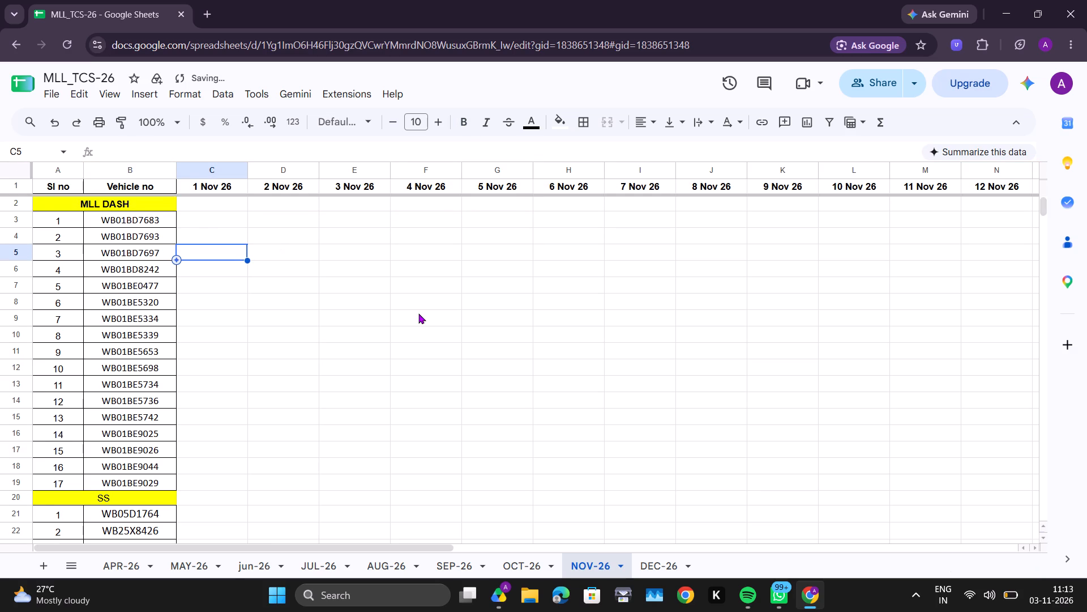
Enter the header TOTAL in cell AG1, after the 30 Nov 26 column.
scroll(418, 313, left, 12)
scroll(418, 313, left, 10)
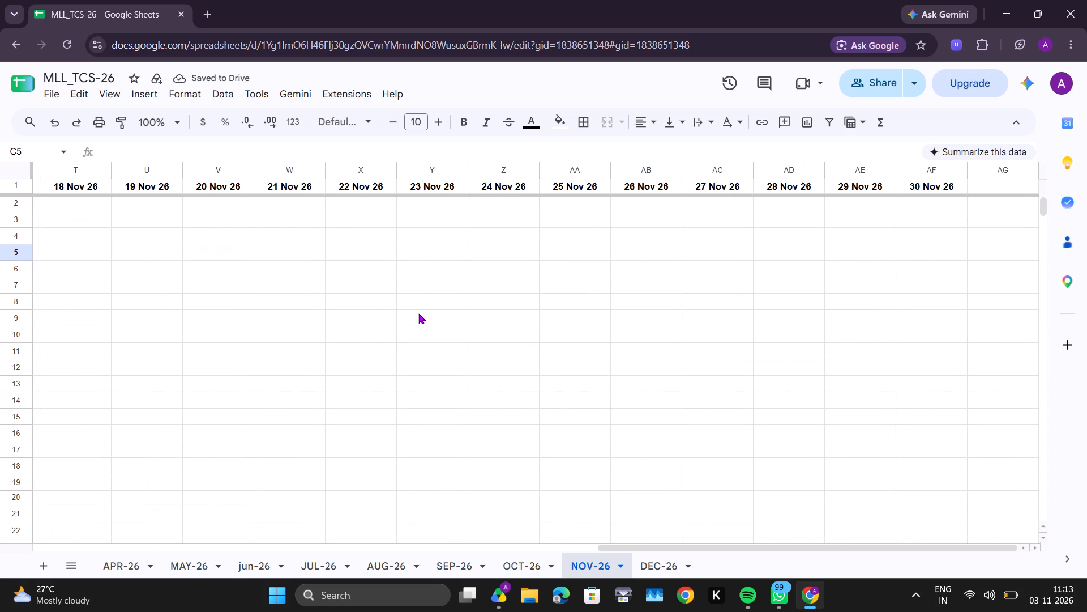
click(995, 182)
text(TOTAL)
key(Return)
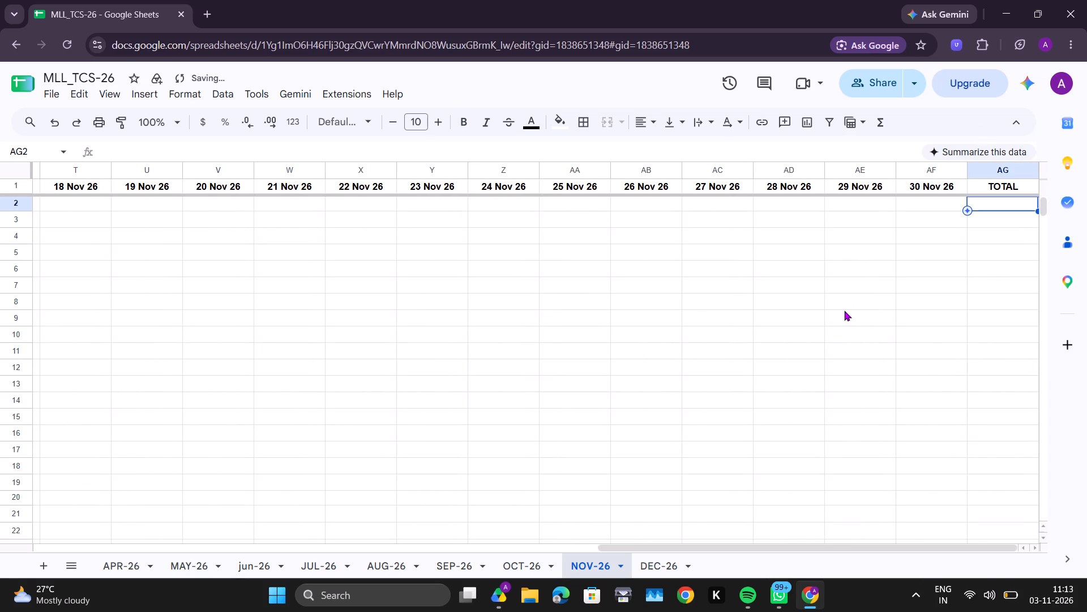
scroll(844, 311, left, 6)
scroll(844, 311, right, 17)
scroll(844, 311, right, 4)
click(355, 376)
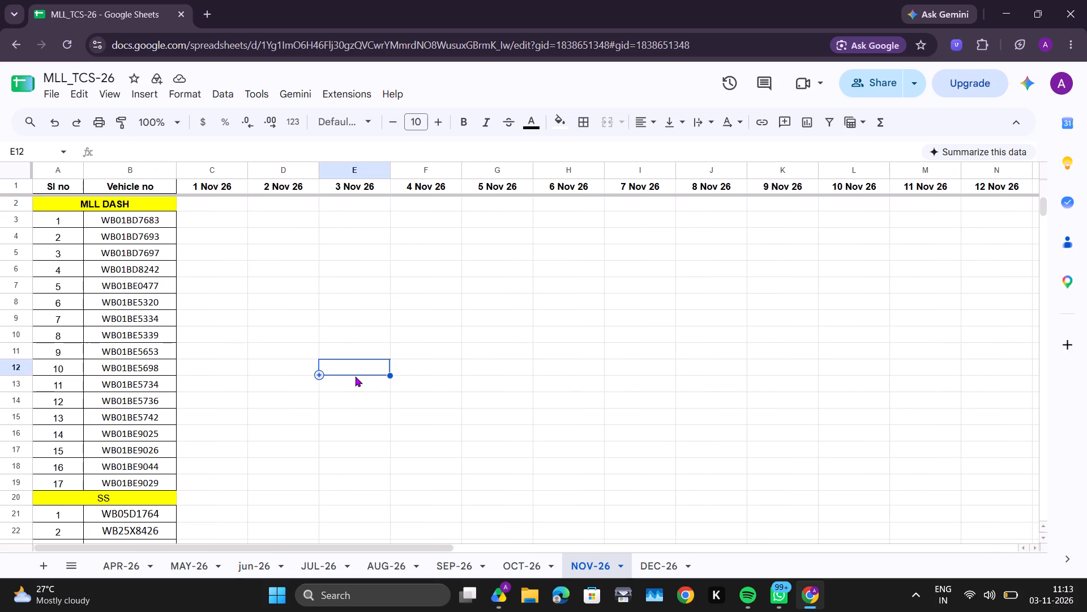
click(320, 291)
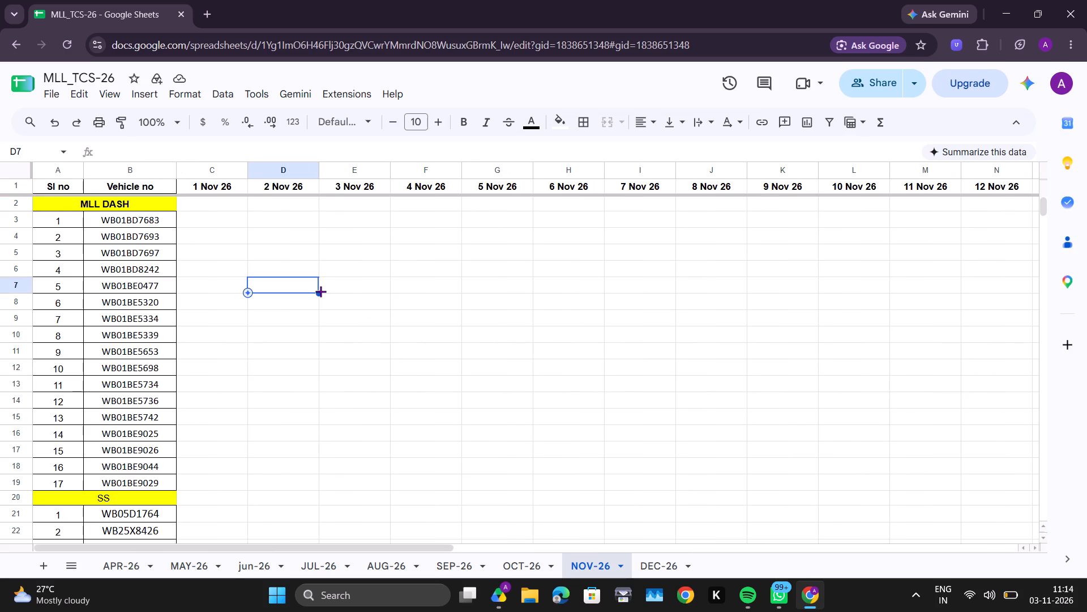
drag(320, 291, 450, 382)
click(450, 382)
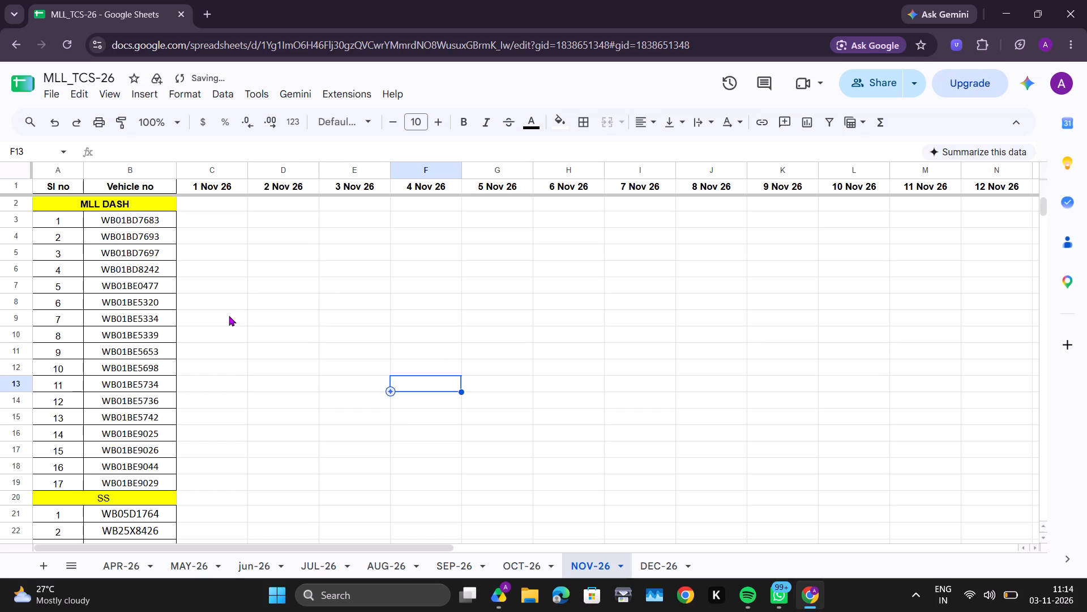
Freeze the Sl no and Vehicle no columns (A and B) of the NOV-26 sheet.
drag(31, 171, 117, 178)
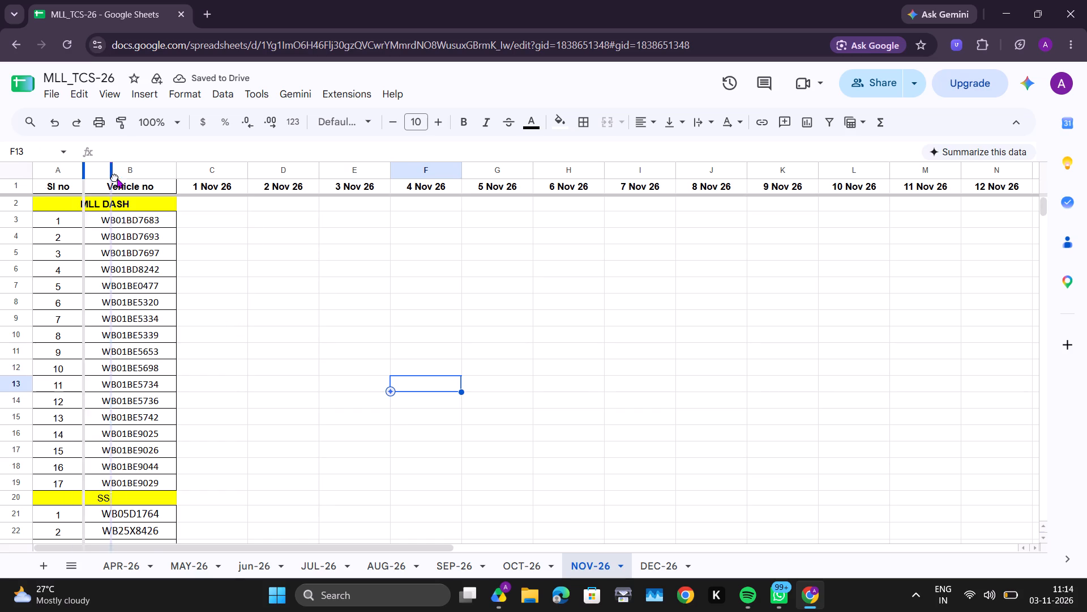
drag(117, 178, 175, 190)
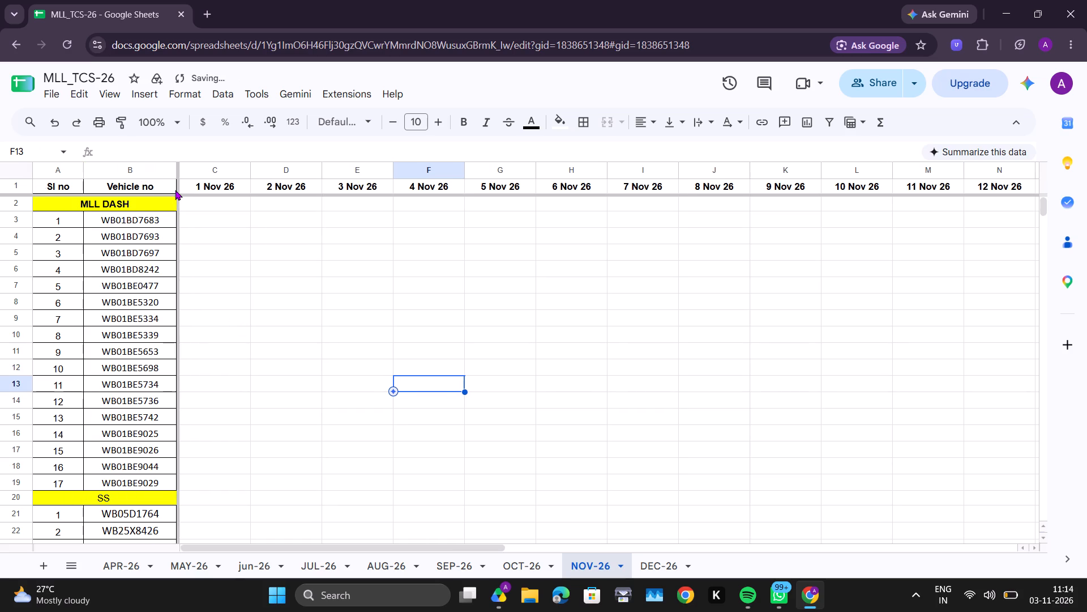
scroll(288, 297, down, 5)
scroll(288, 297, up, 10)
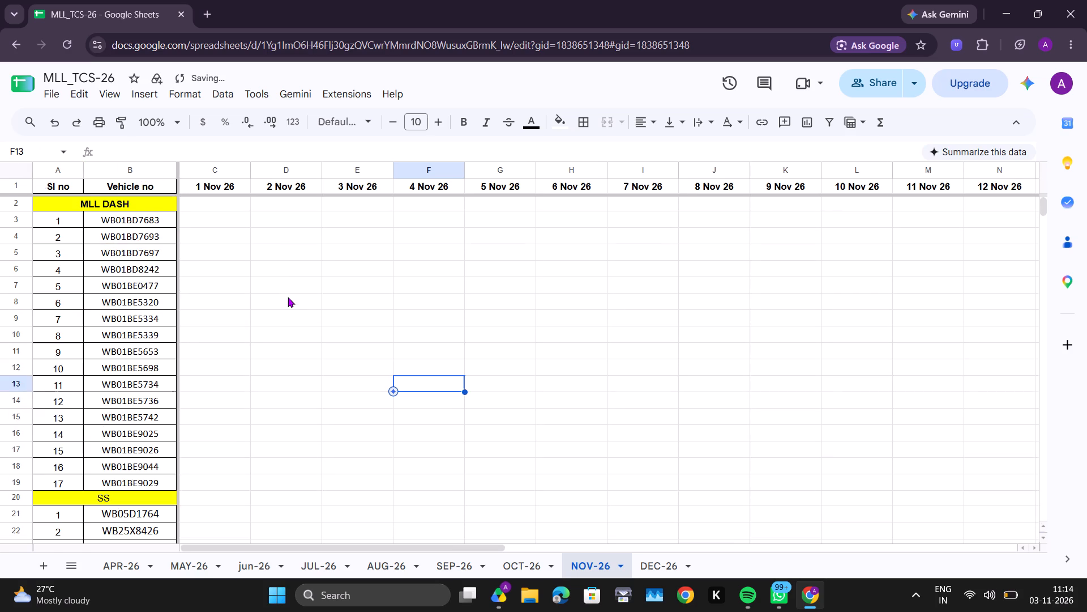
Sum the 1 Nov 26 column in cell C40 with the formula =SUM(C2:C39).
drag(225, 205, 192, 593)
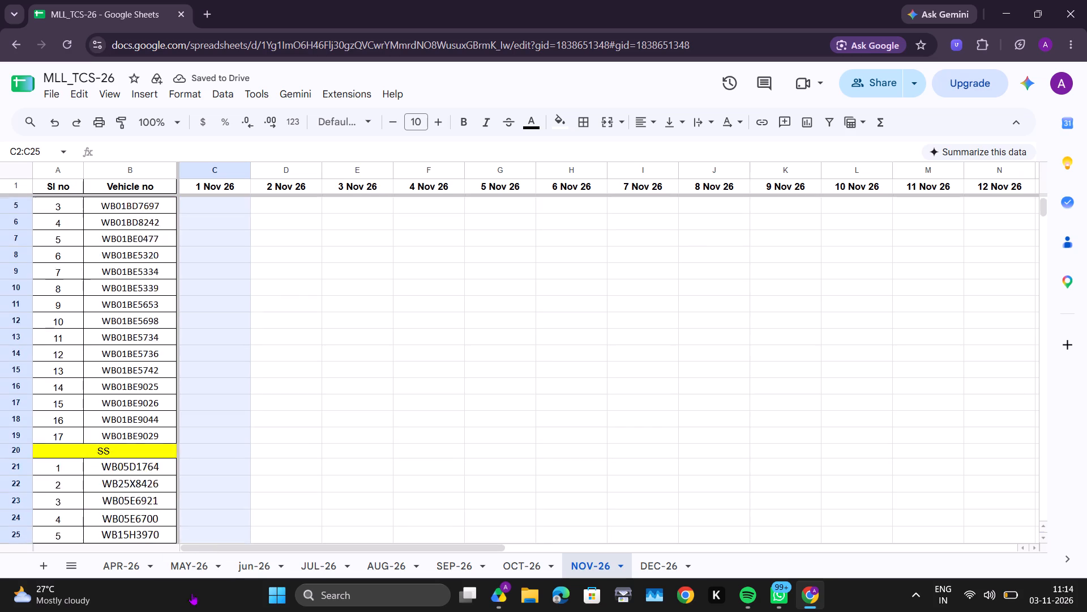
drag(192, 593, 205, 496)
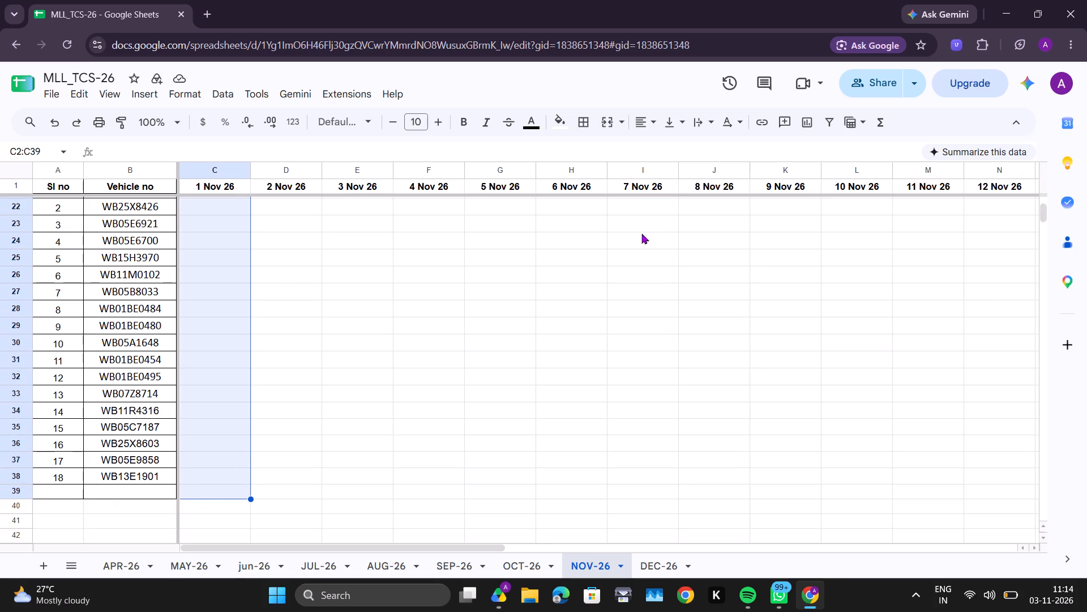
click(876, 118)
click(897, 165)
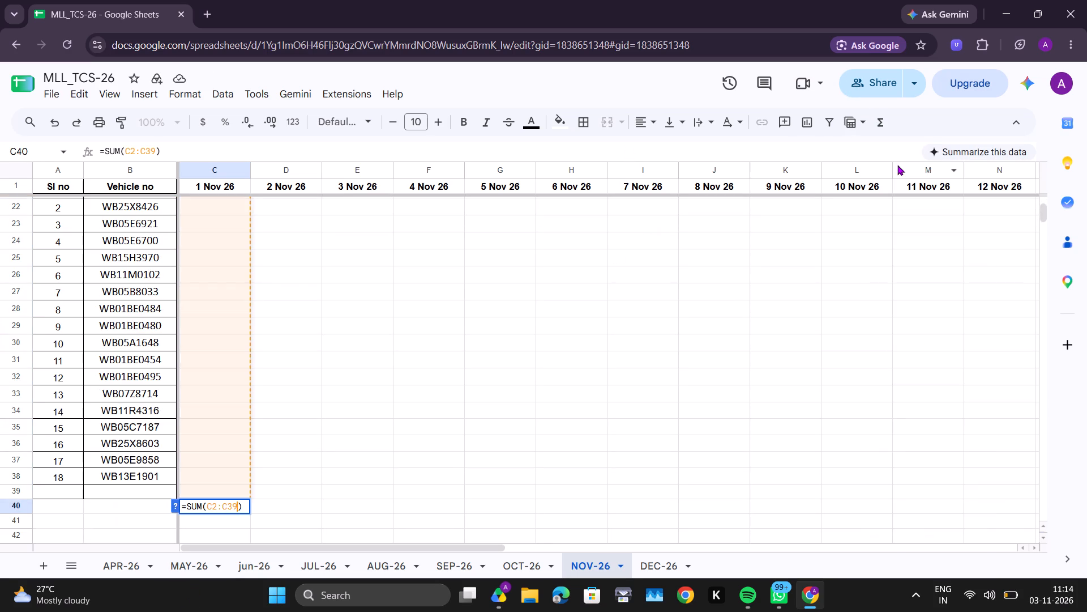
key(Return)
Fill the sum formula from C40 across row 40 through the TOTAL column, AG.
click(196, 503)
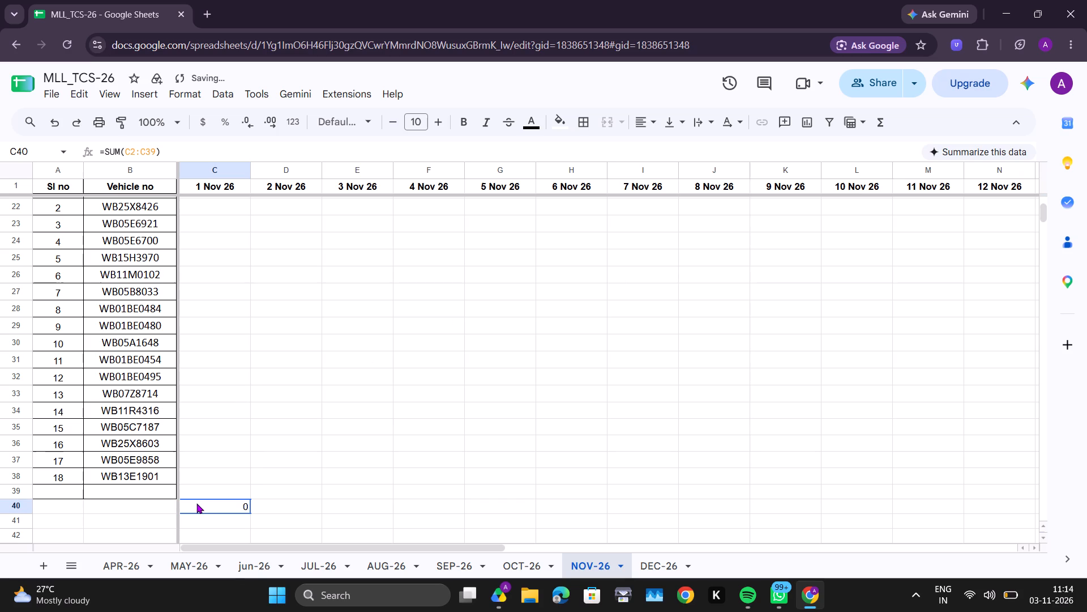
drag(249, 511, 732, 518)
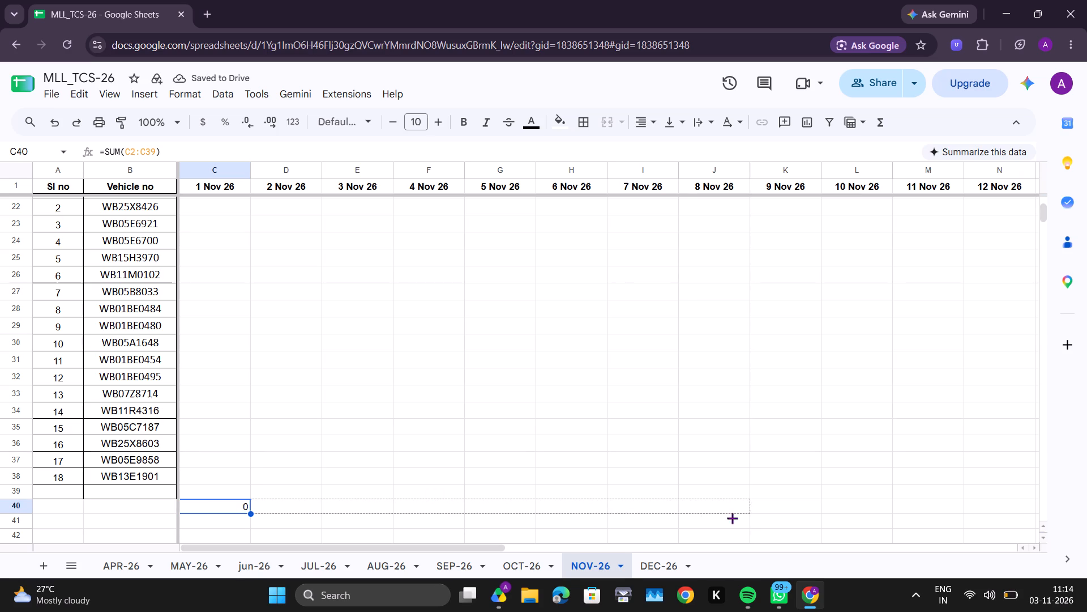
drag(732, 518, 993, 518)
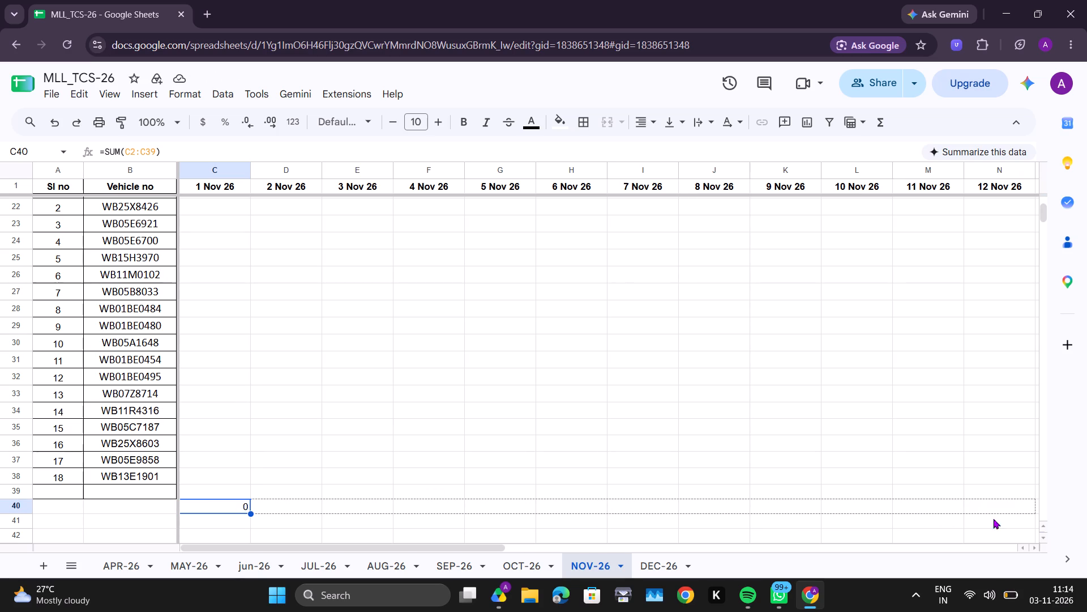
drag(993, 518, 1086, 514)
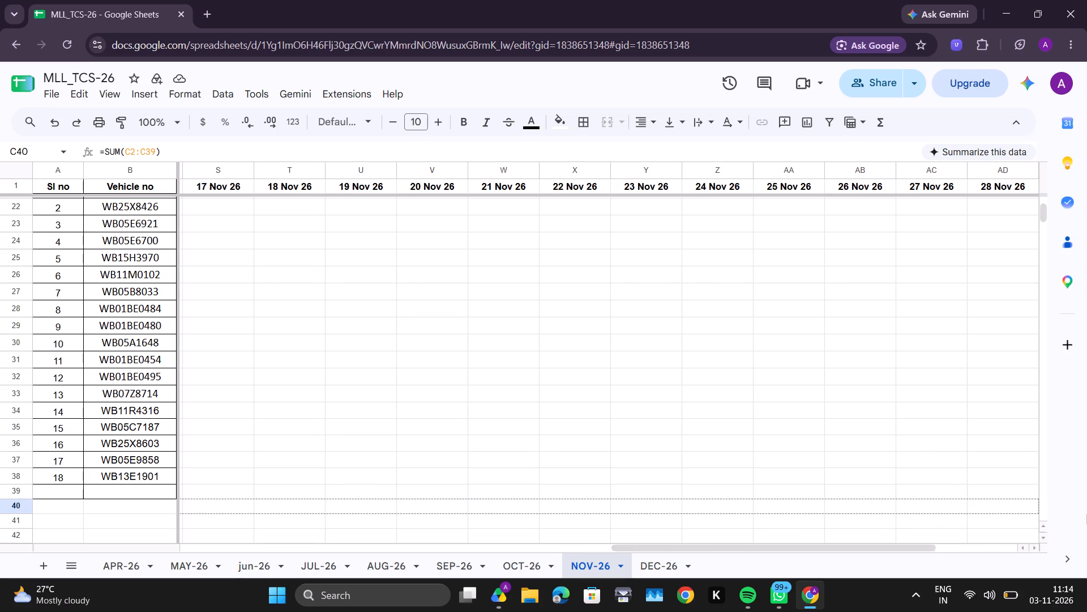
drag(1086, 514, 981, 519)
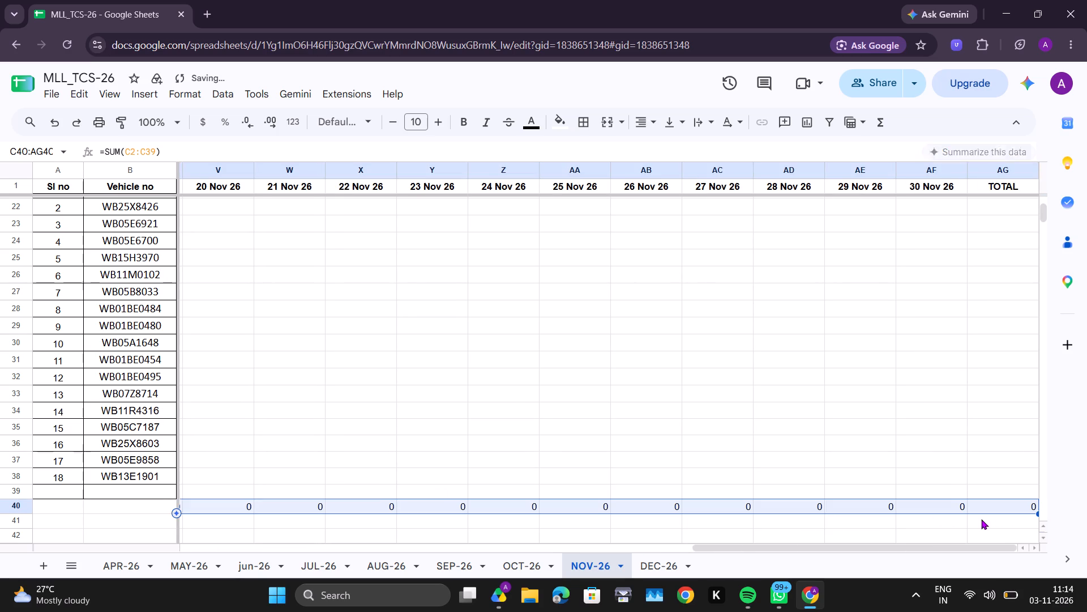
click(514, 398)
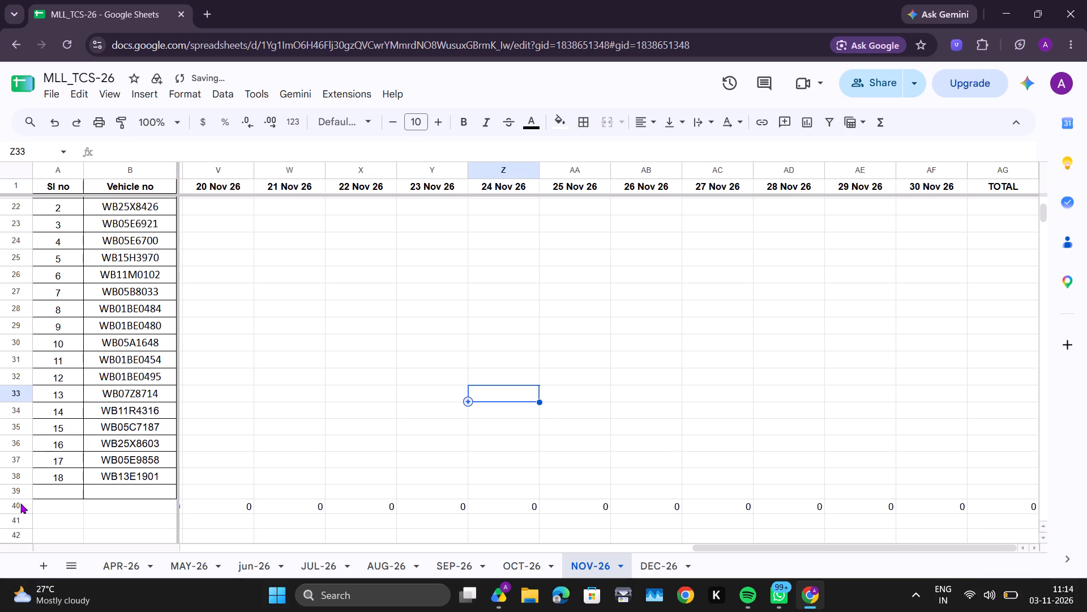
Centre-align the whole totals row, row 40.
click(20, 503)
click(645, 125)
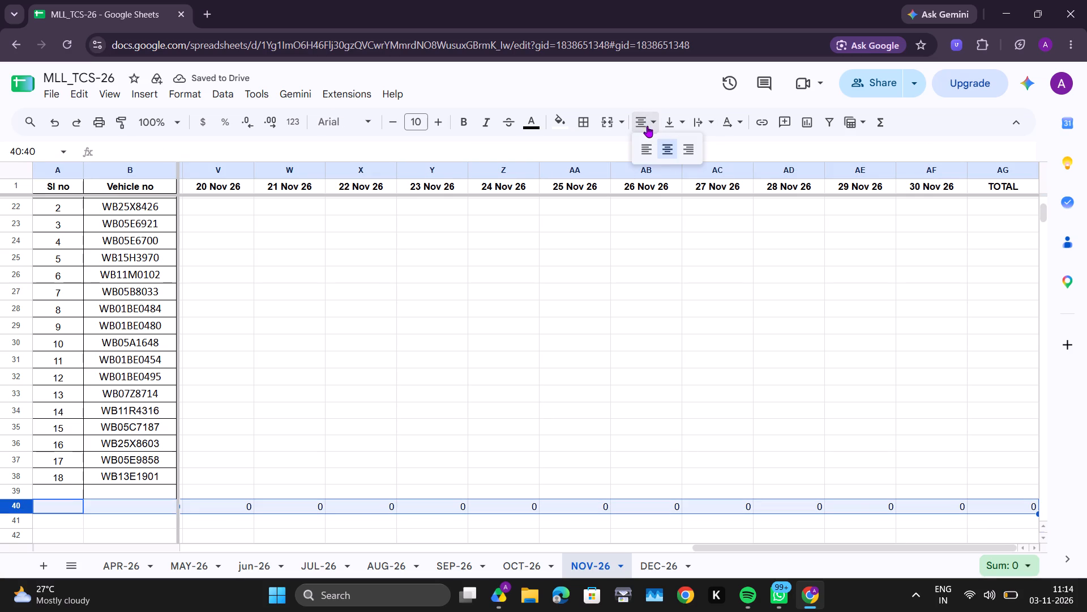
click(673, 151)
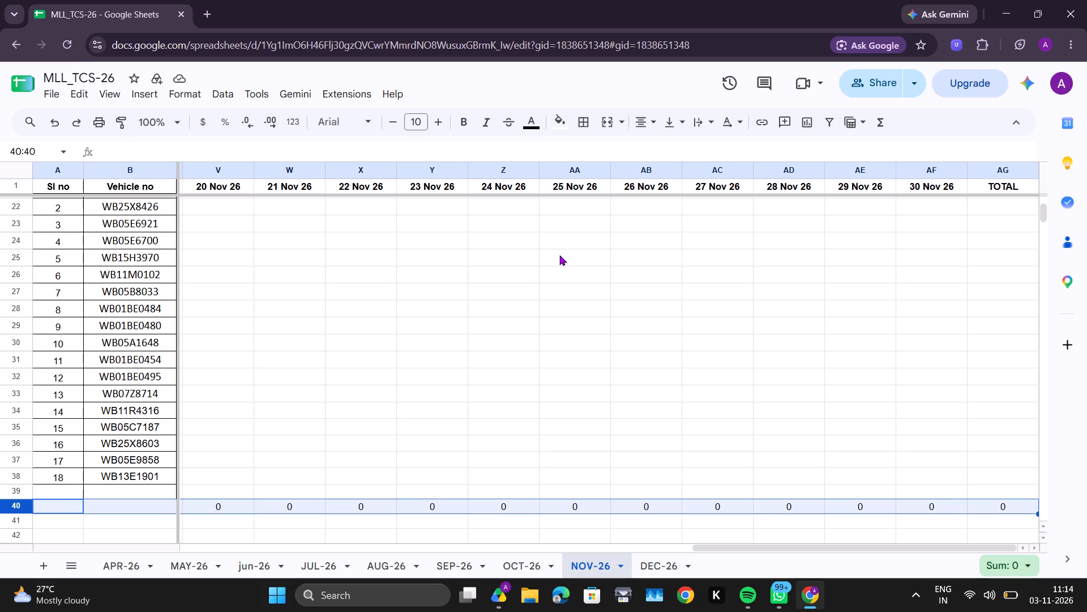
click(559, 255)
Apply all borders to every cell of totals row 40.
scroll(559, 255, right, 14)
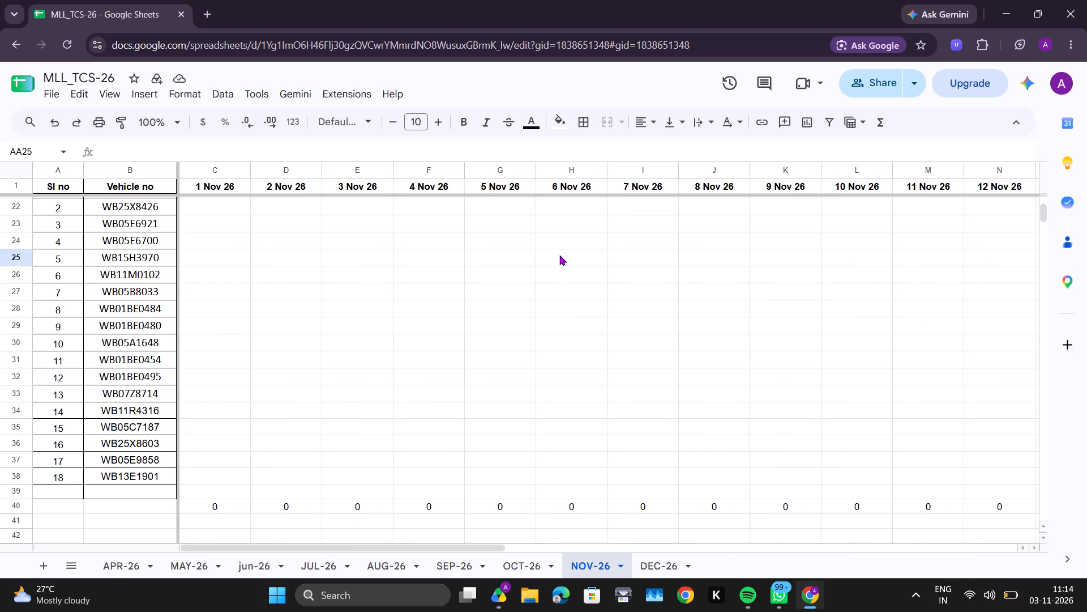
scroll(559, 255, right, 6)
click(11, 504)
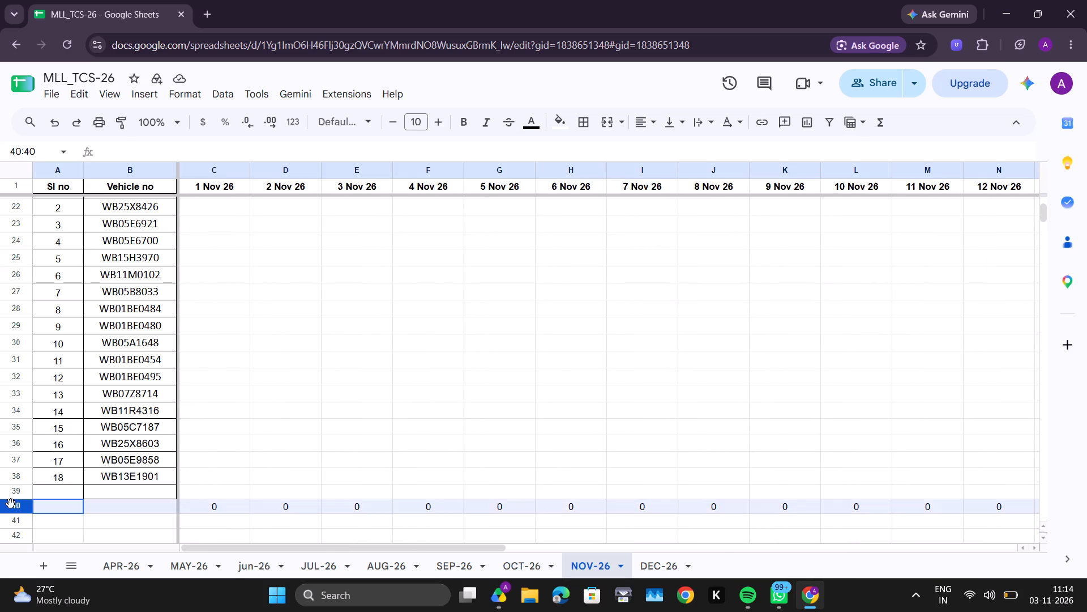
click(588, 110)
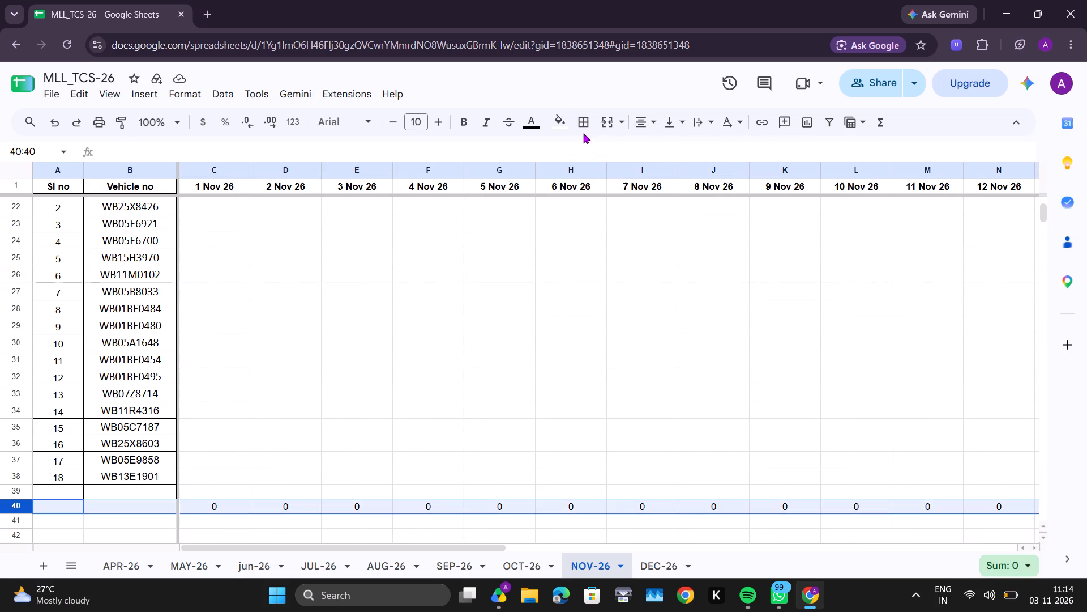
click(582, 127)
click(590, 141)
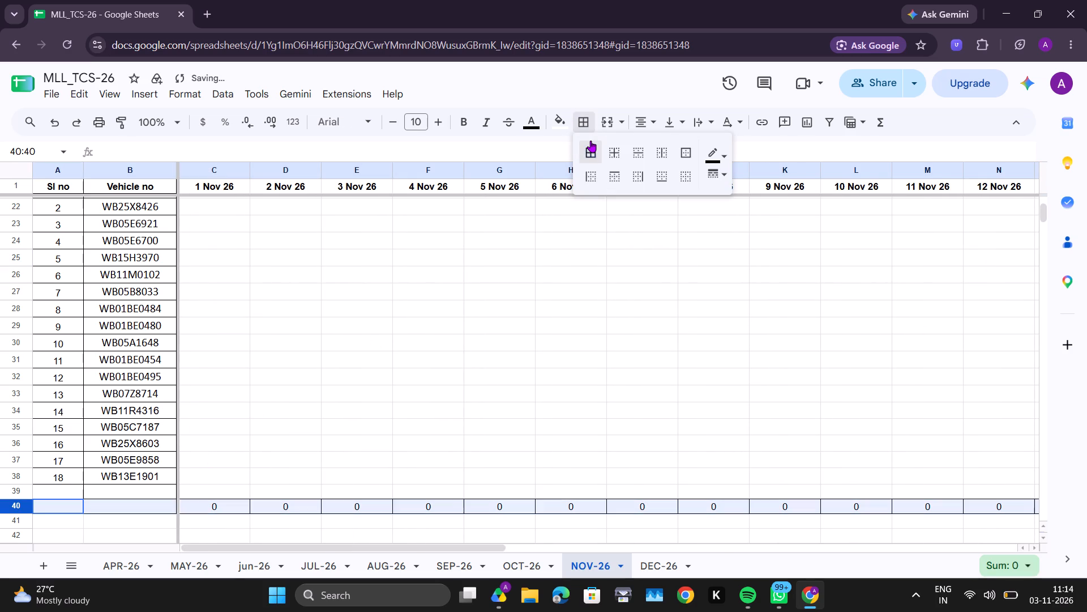
click(369, 361)
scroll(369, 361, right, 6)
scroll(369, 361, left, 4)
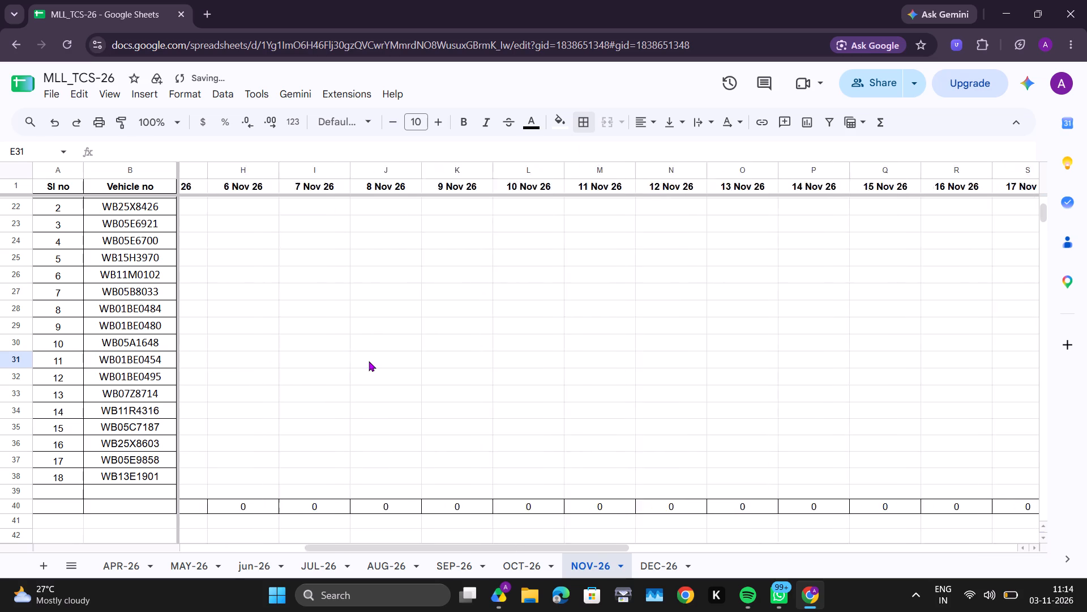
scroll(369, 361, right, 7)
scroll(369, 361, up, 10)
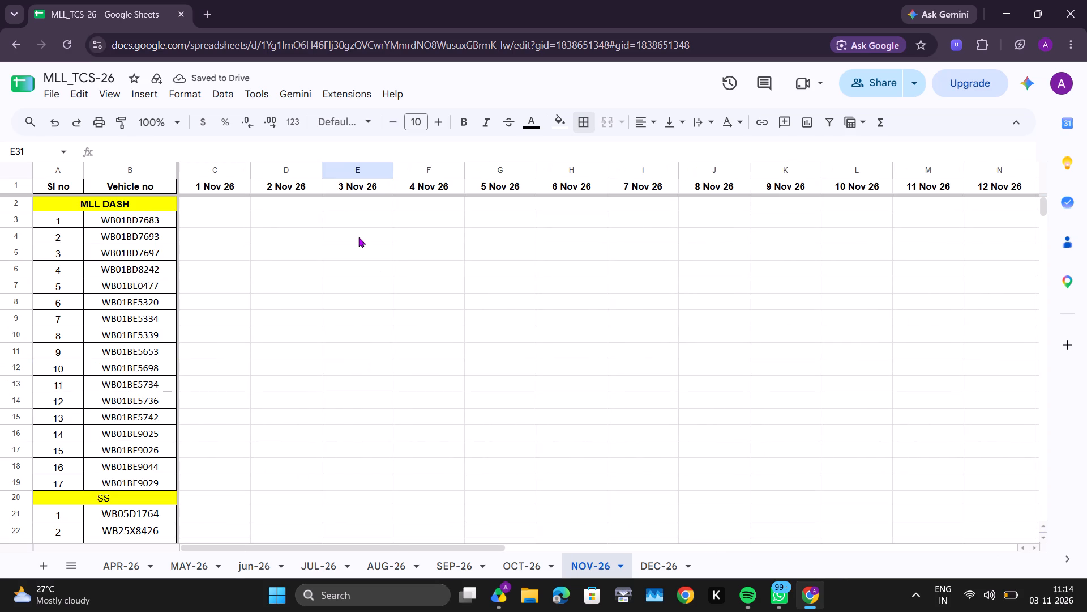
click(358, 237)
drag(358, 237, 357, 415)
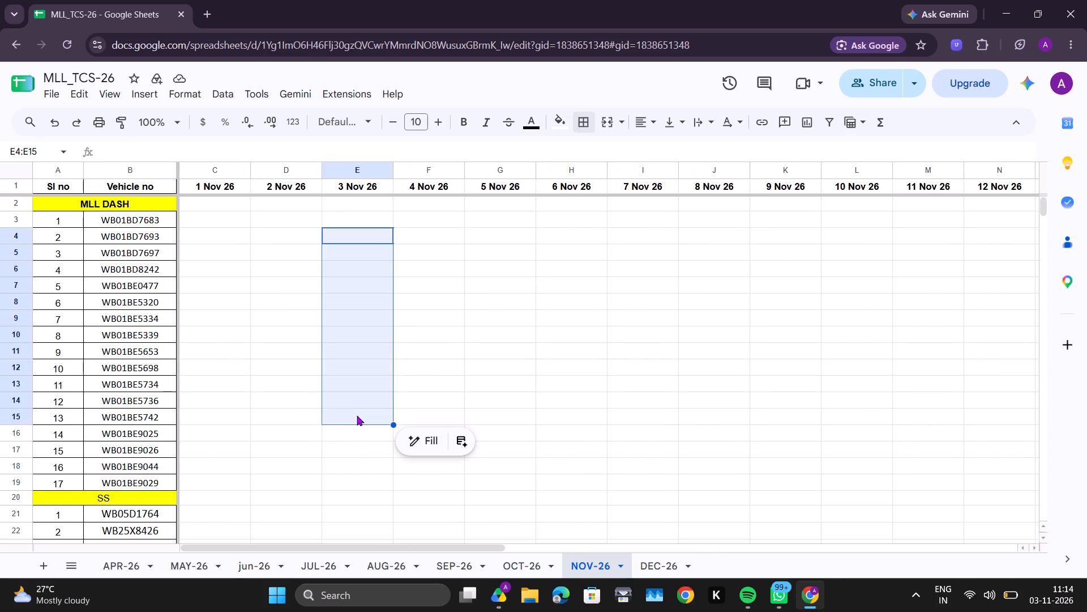
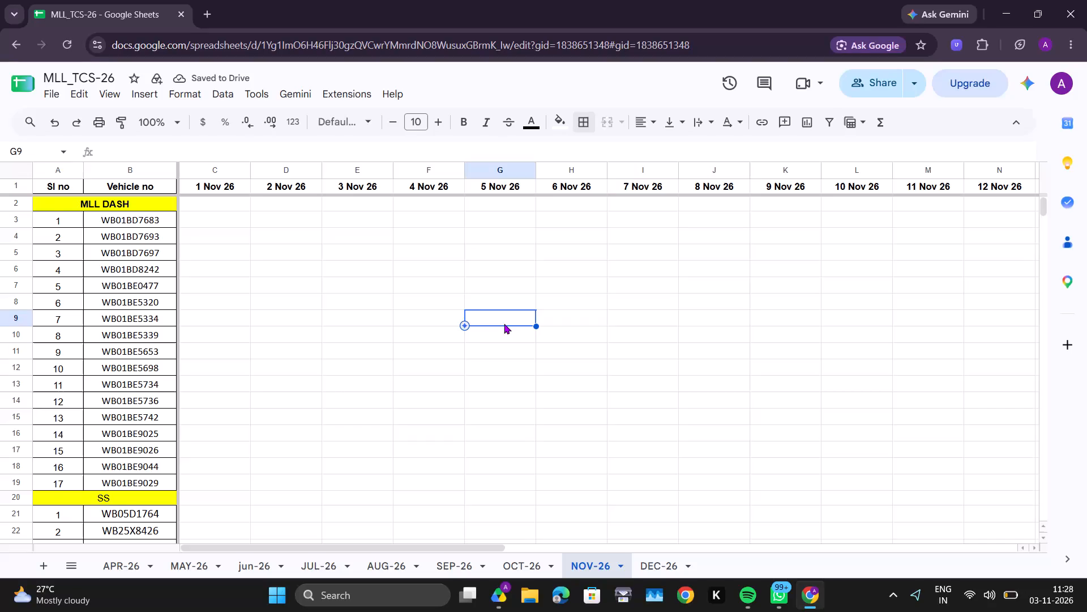
scroll(504, 324, down, 4)
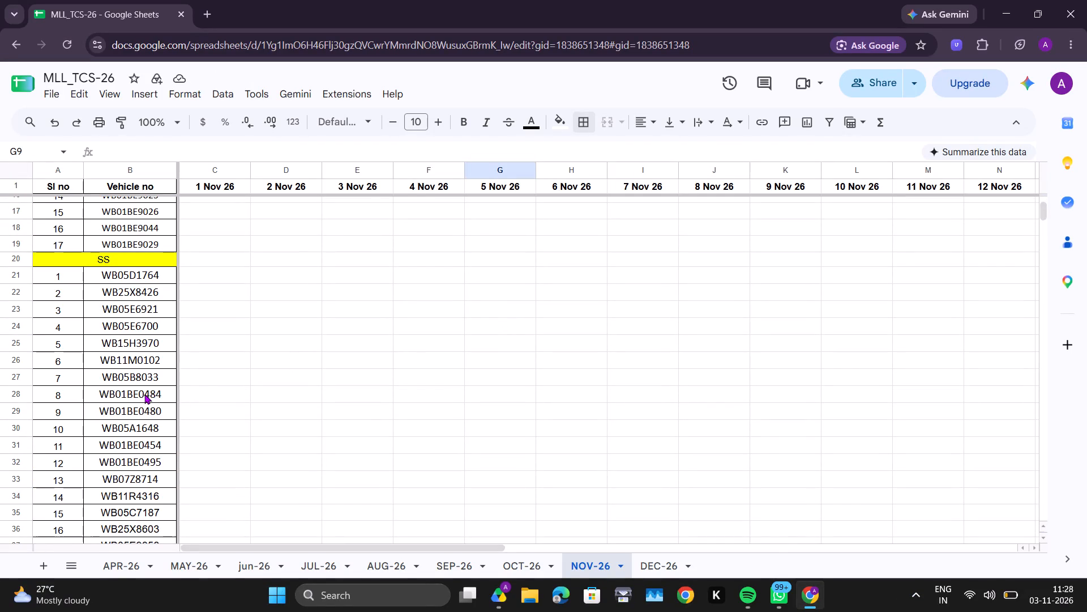
drag(144, 394, 146, 415)
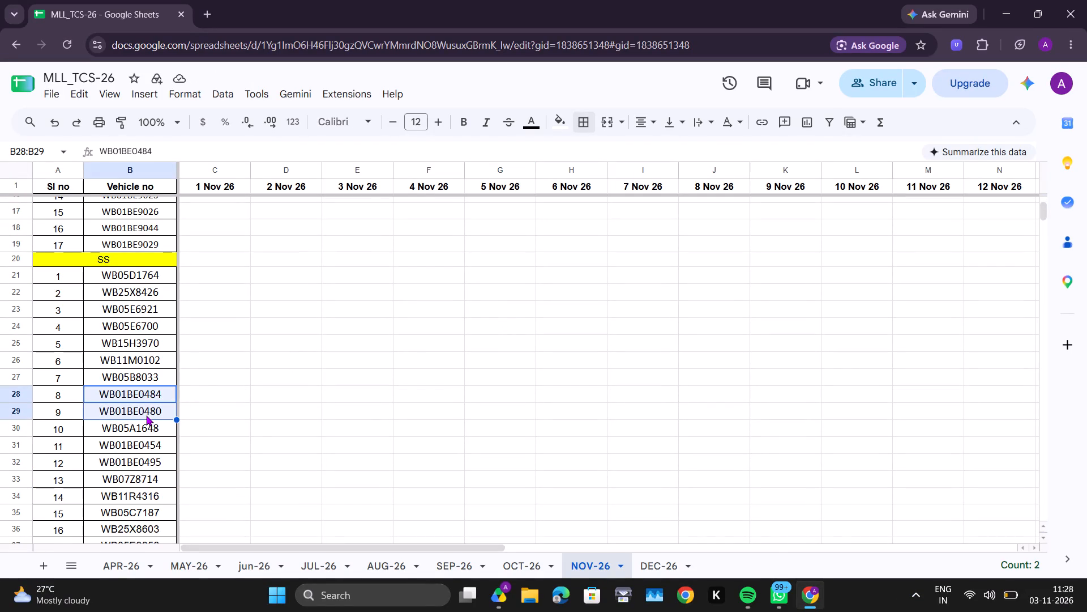
key(BackSpace)
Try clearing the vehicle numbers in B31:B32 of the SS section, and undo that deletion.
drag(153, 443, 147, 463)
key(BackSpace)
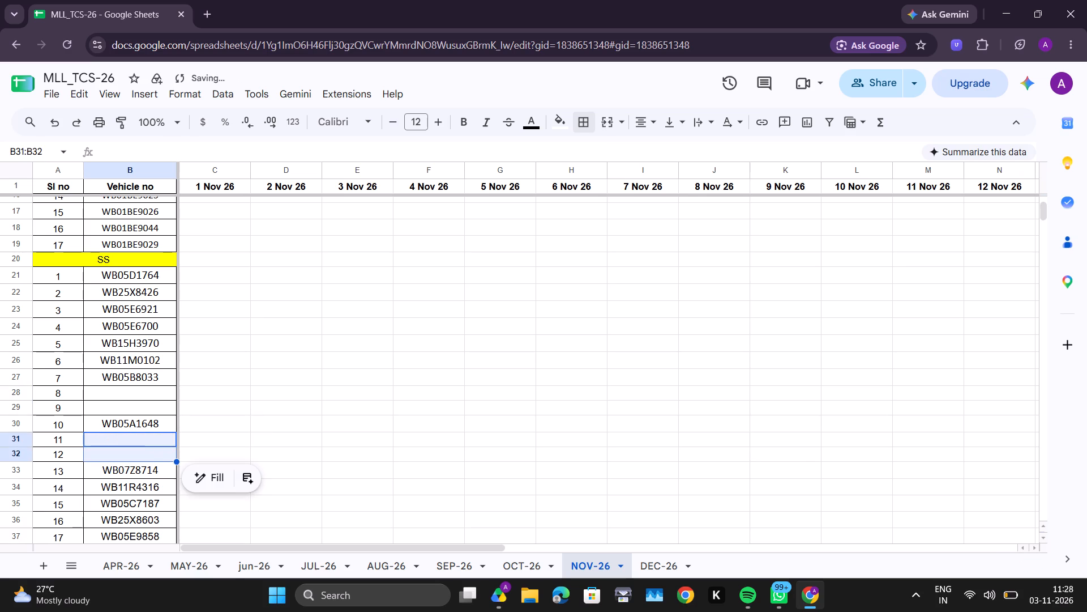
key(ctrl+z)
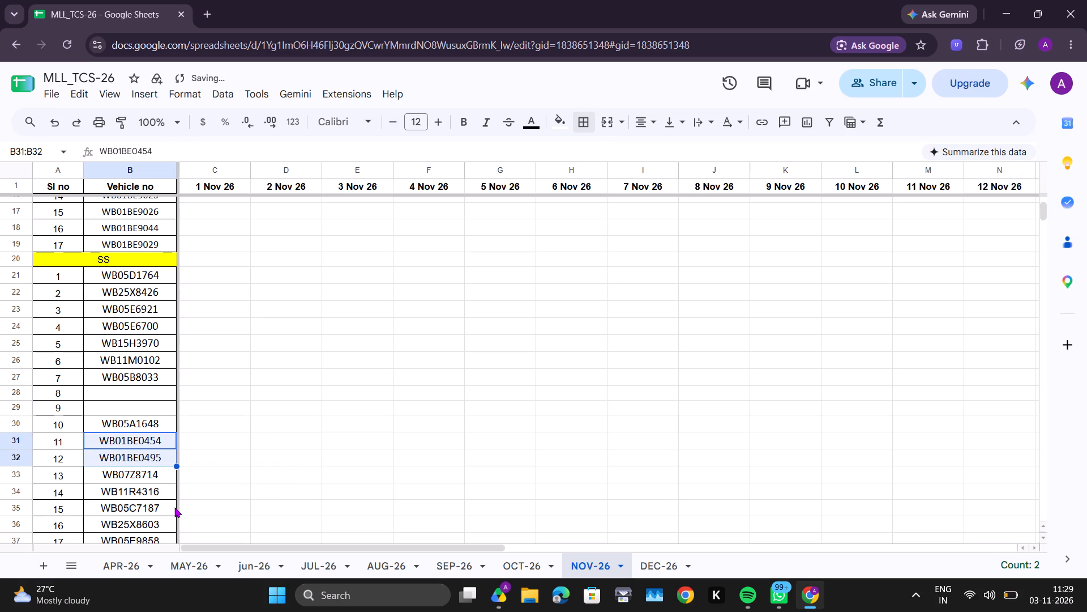
click(153, 438)
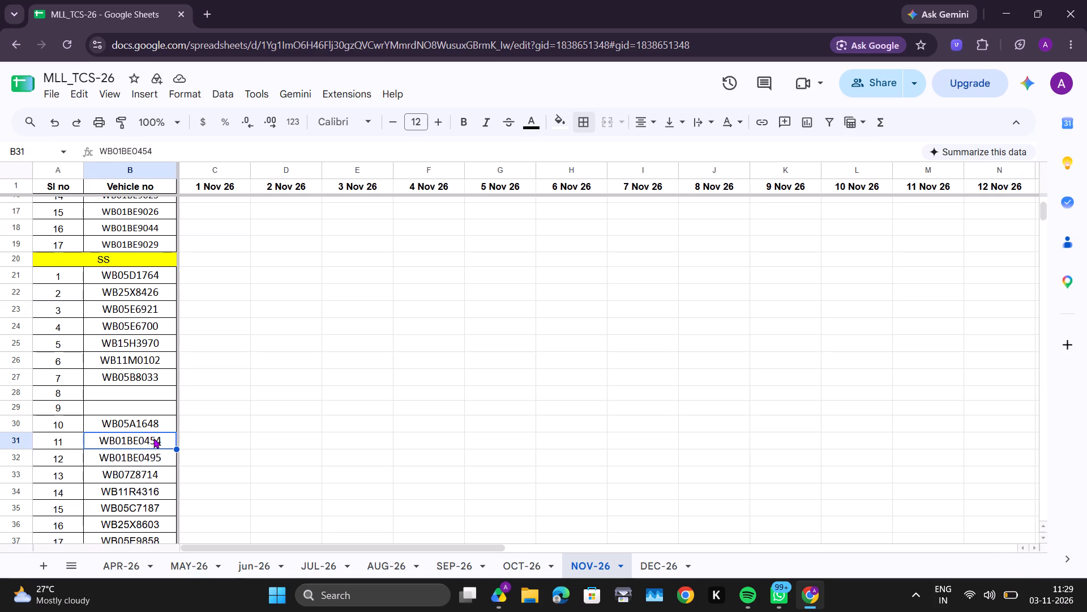
key(BackSpace)
click(525, 569)
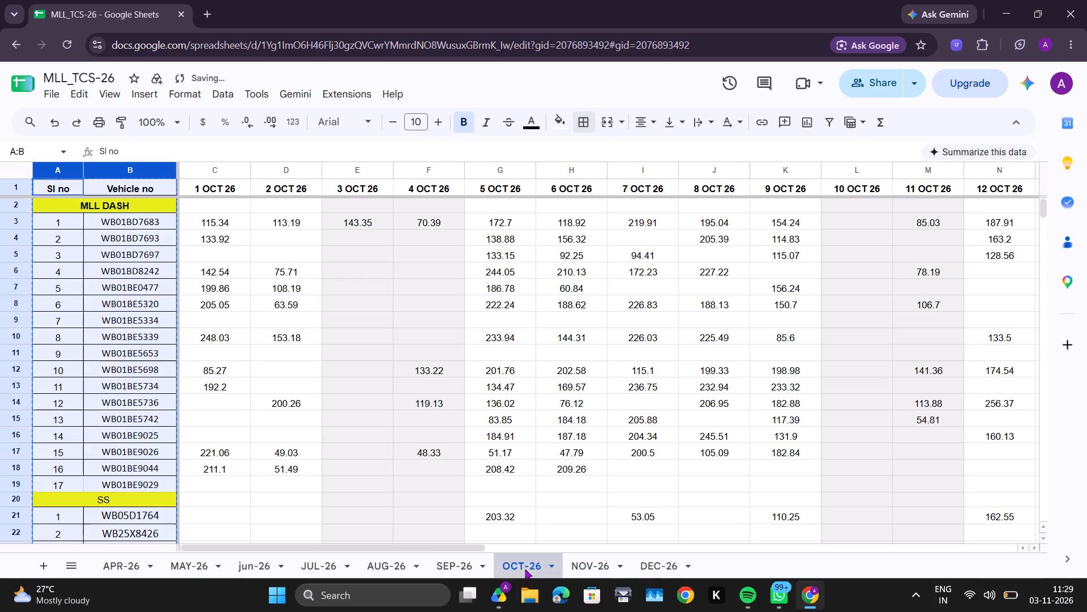
click(362, 381)
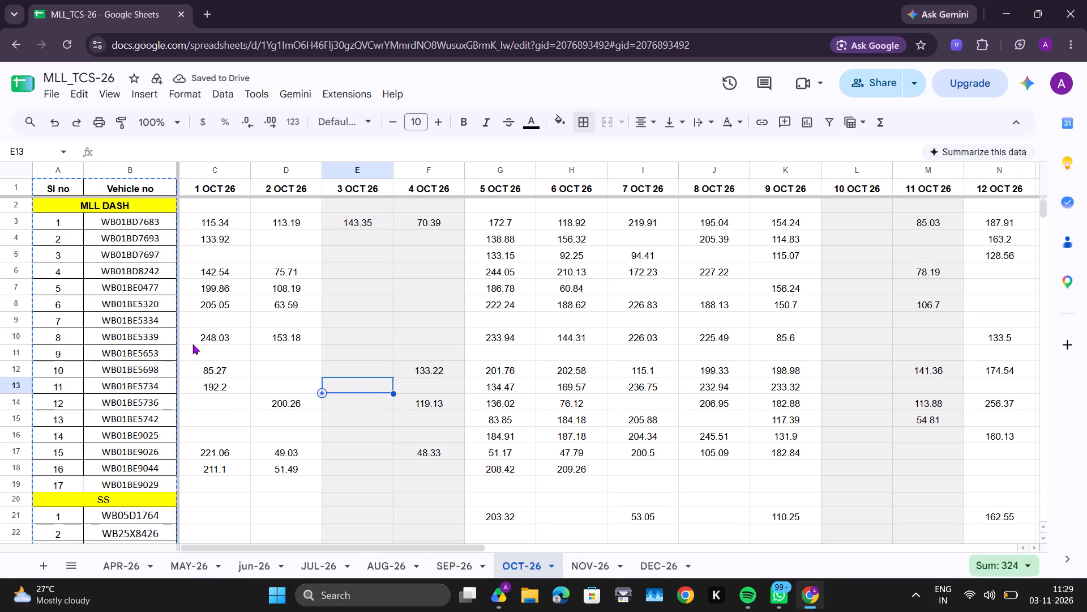
click(0, 337)
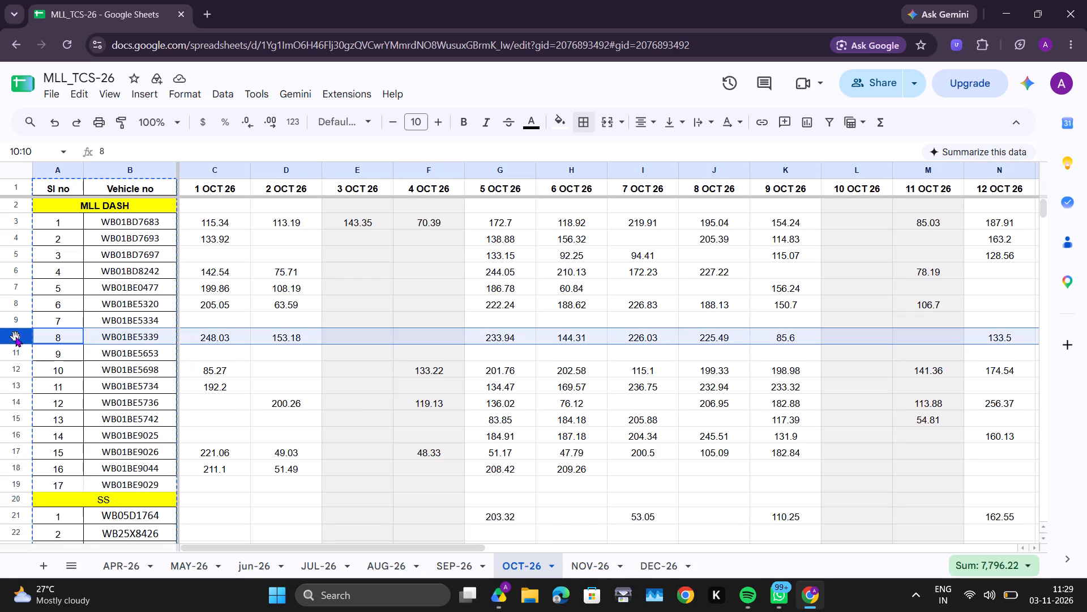
scroll(597, 355, left, 20)
scroll(597, 355, left, 3)
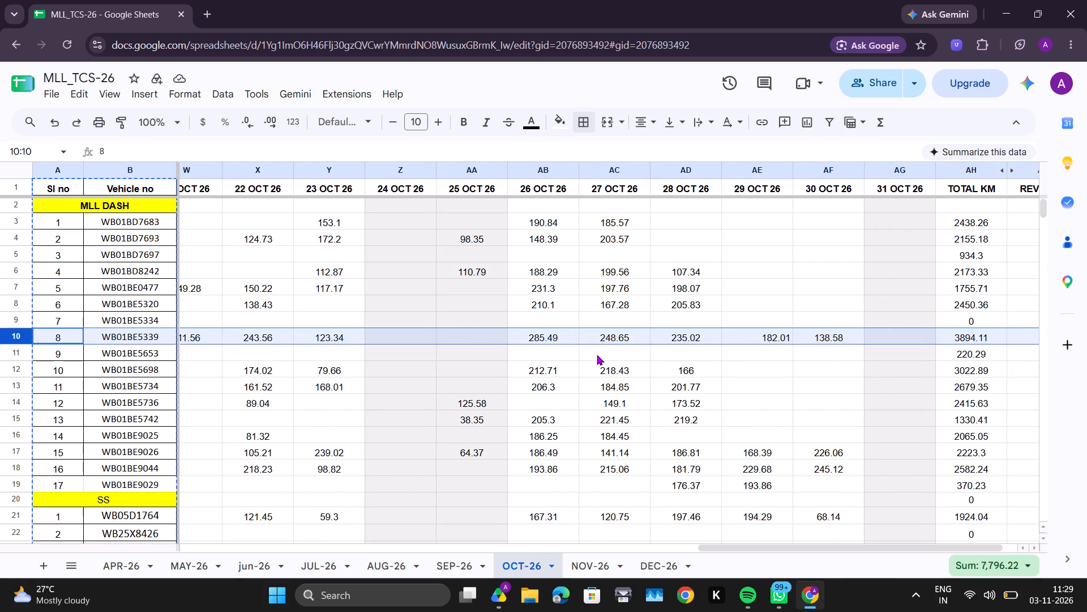
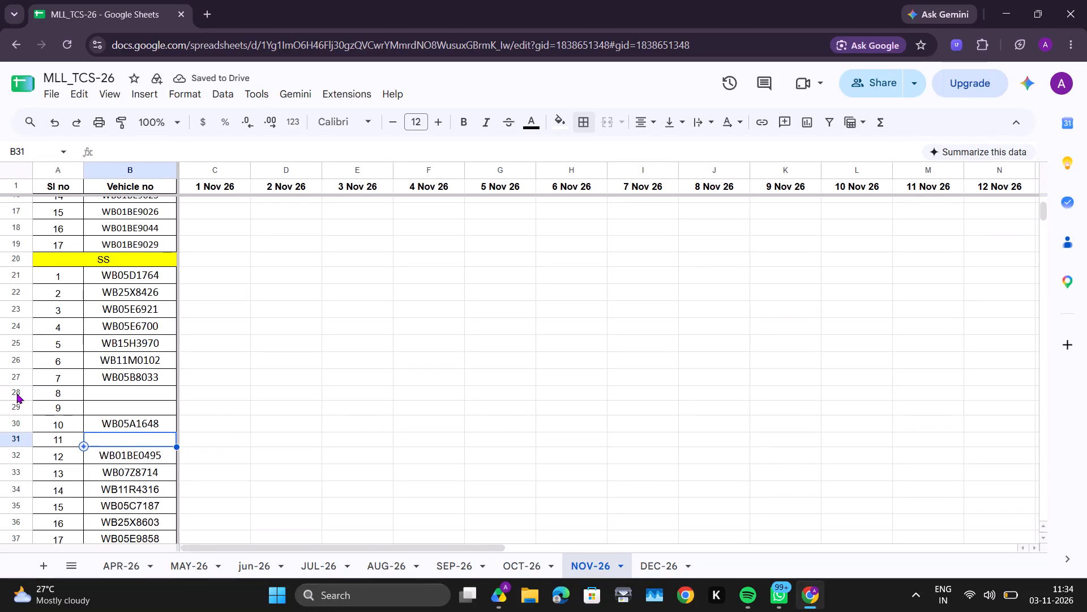
Delete the emptied rows with serial numbers 8, 9 and 11 from the SS section of NOV-26.
drag(16, 393, 15, 414)
right_click(15, 414)
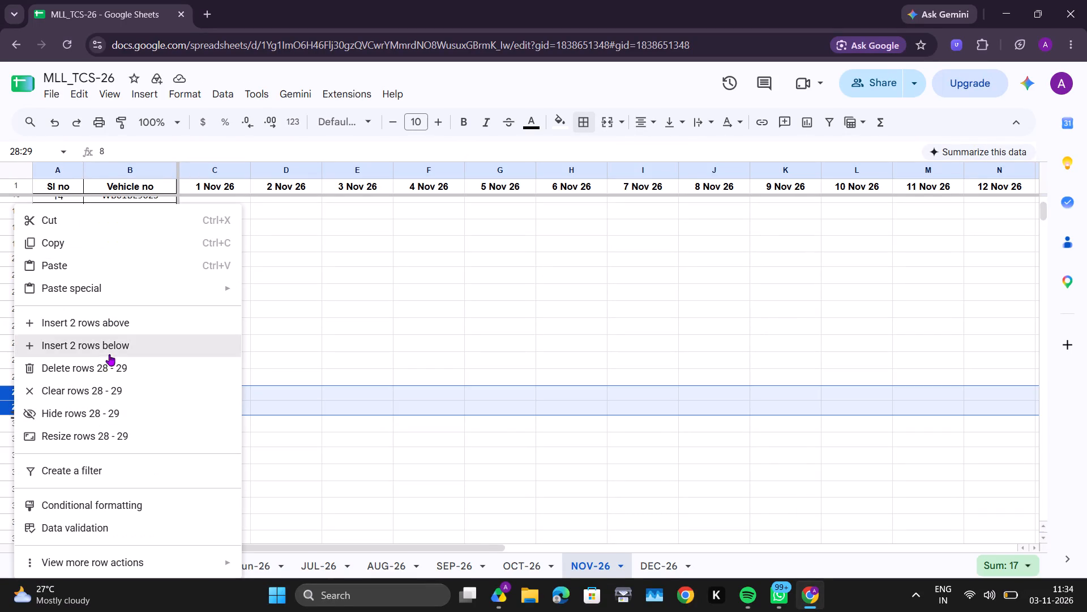
click(93, 369)
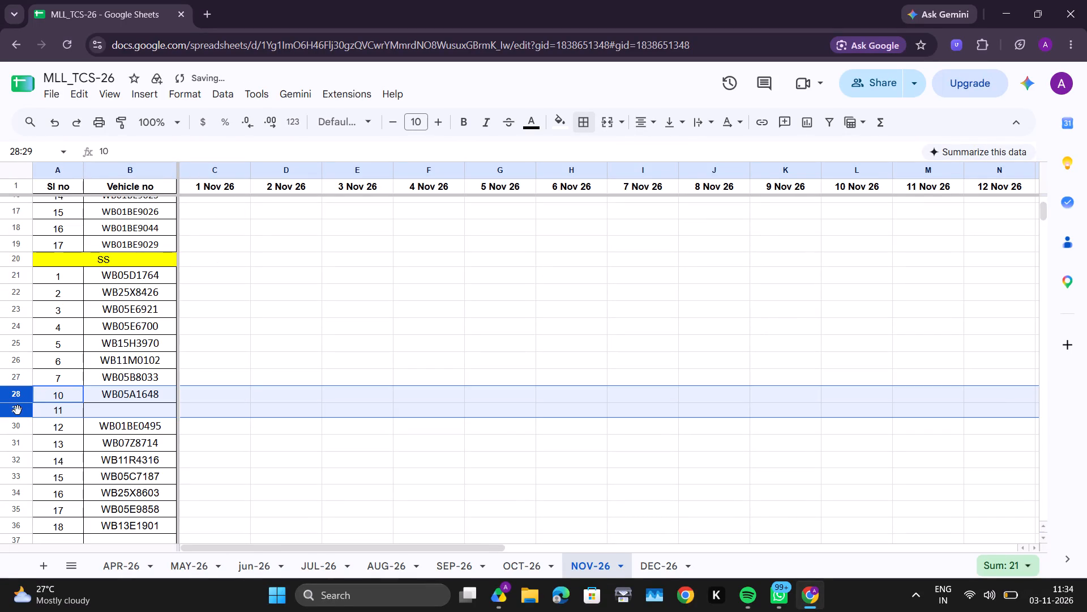
click(377, 420)
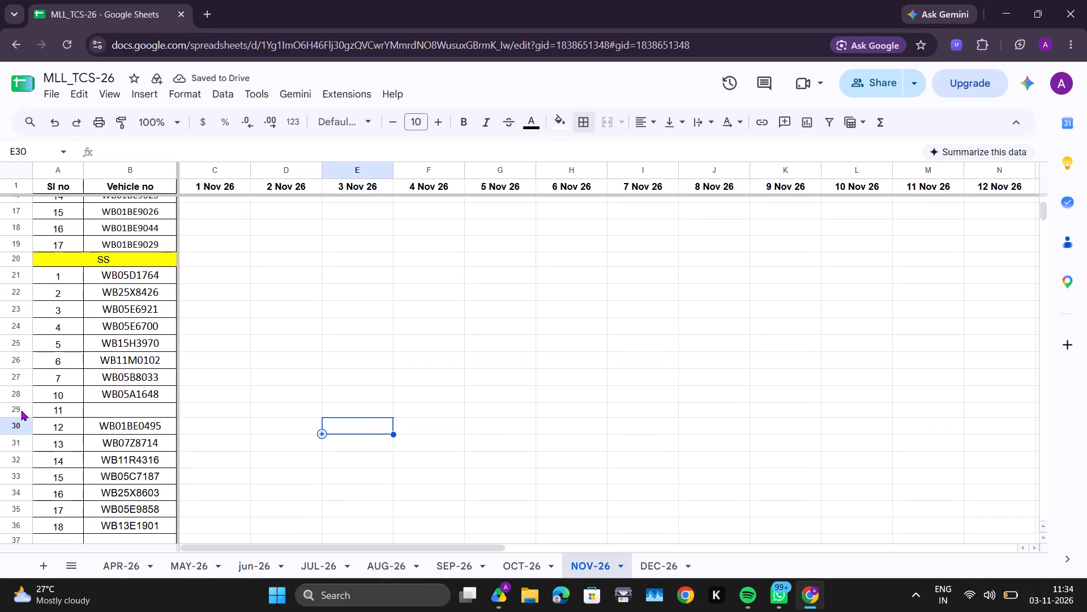
click(21, 410)
right_click(21, 410)
click(81, 358)
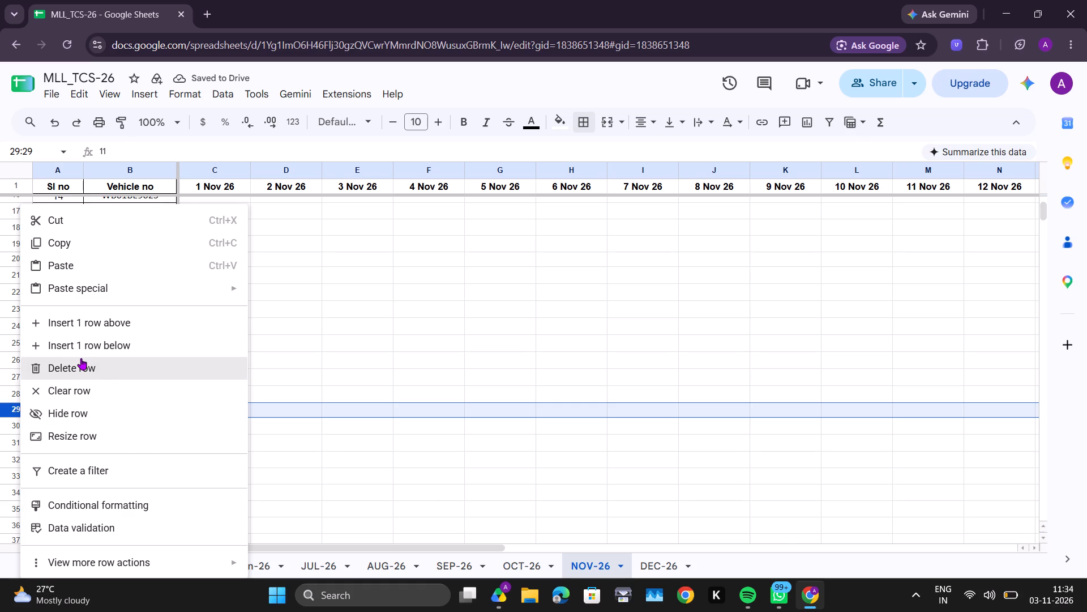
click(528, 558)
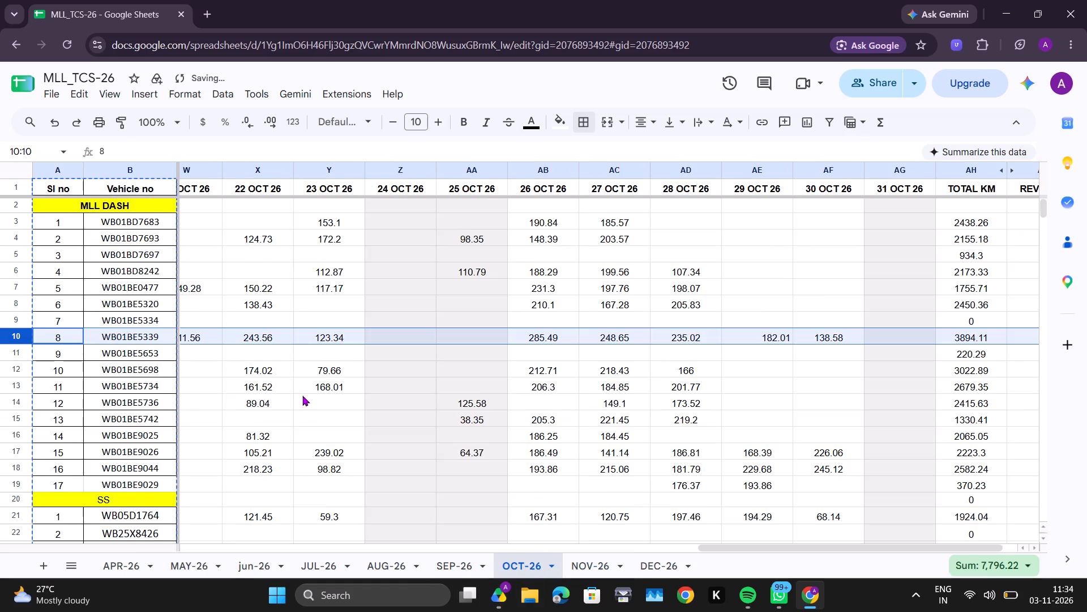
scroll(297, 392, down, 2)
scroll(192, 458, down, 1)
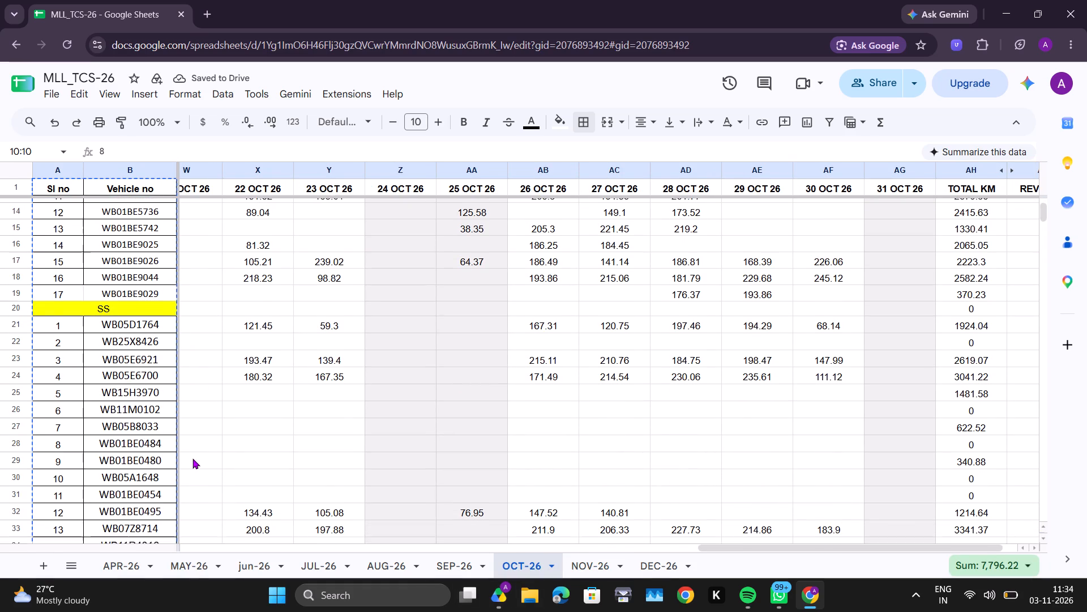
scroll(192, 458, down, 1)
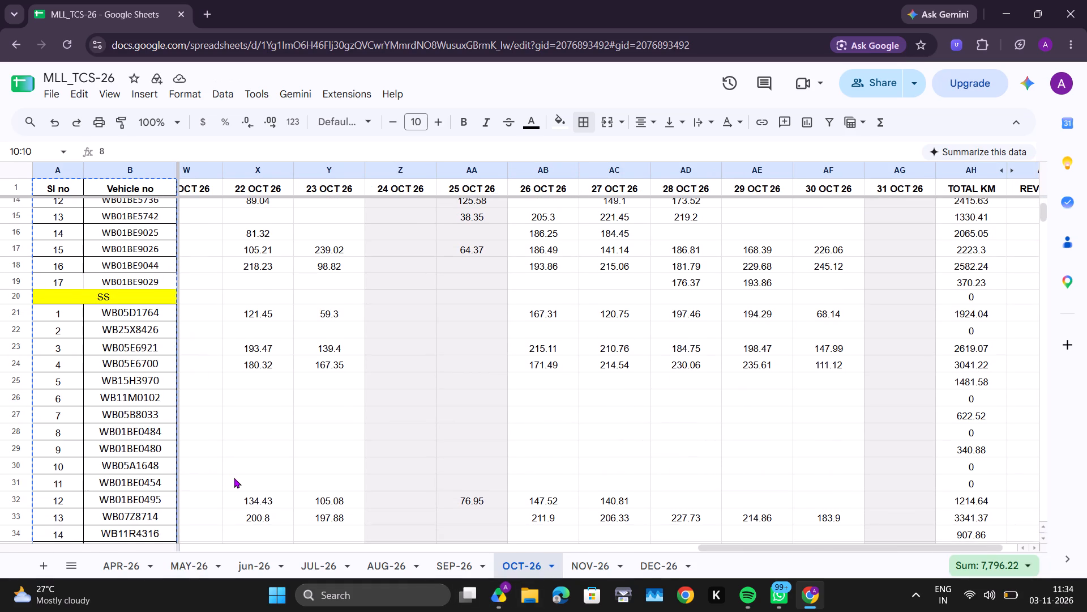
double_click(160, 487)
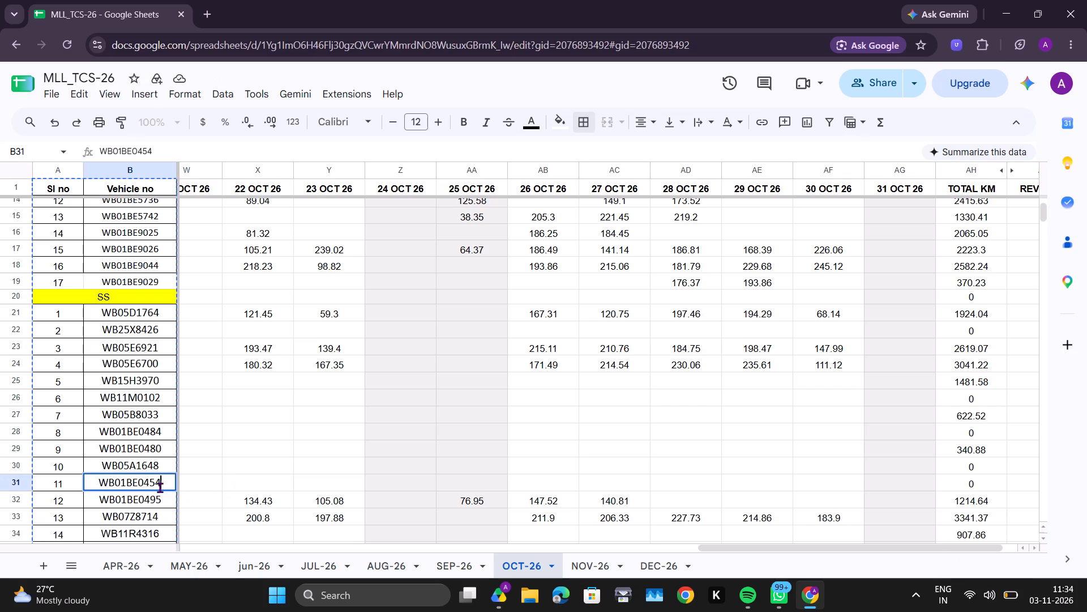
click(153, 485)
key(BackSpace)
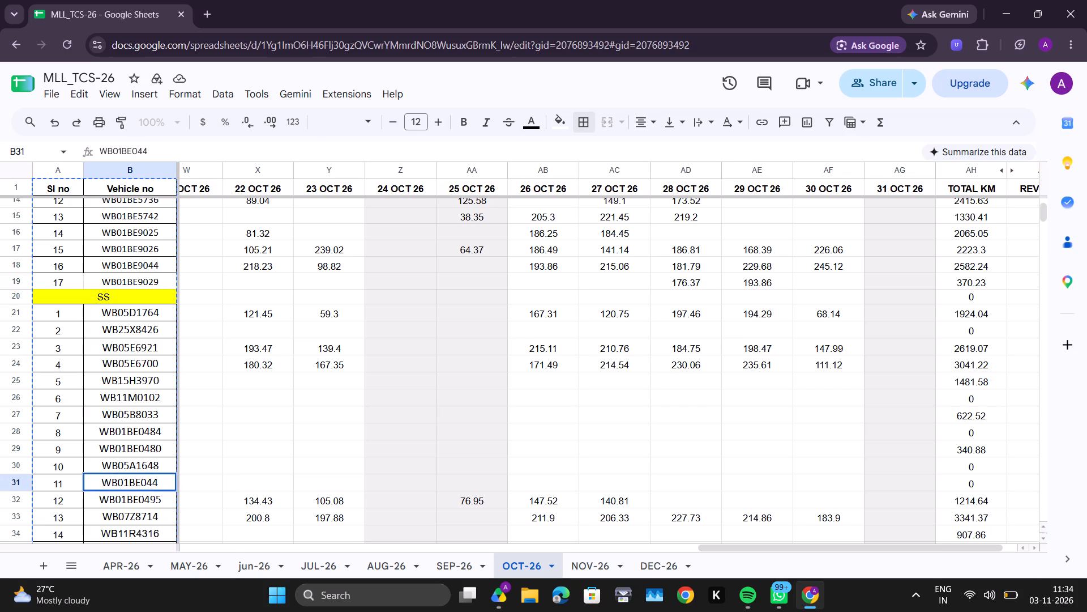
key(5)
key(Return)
scroll(153, 485, down, 1)
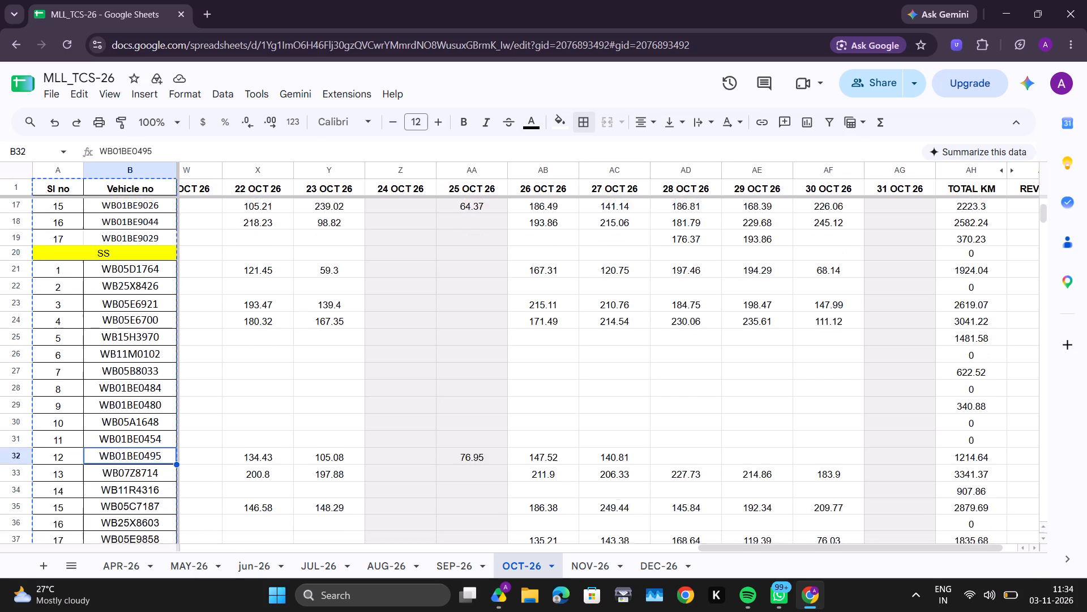
scroll(153, 485, down, 2)
scroll(153, 485, left, 1)
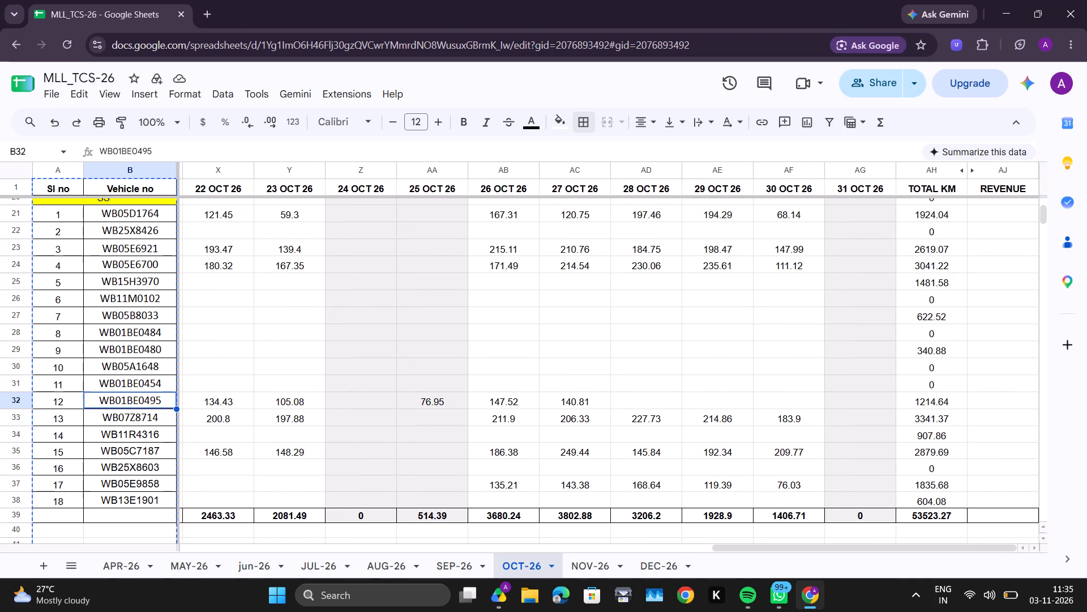
click(598, 572)
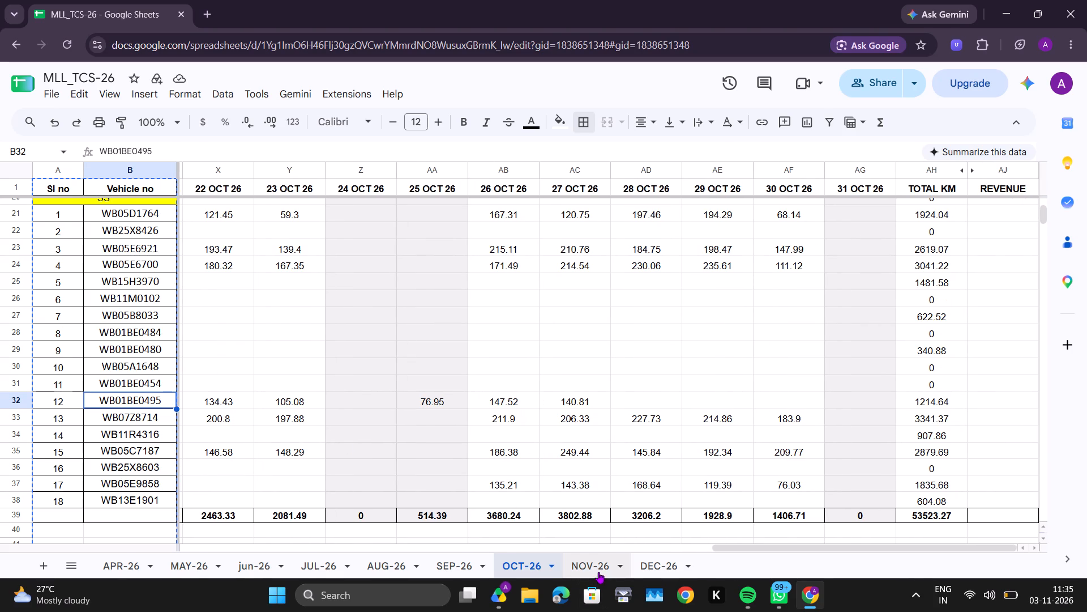
click(130, 398)
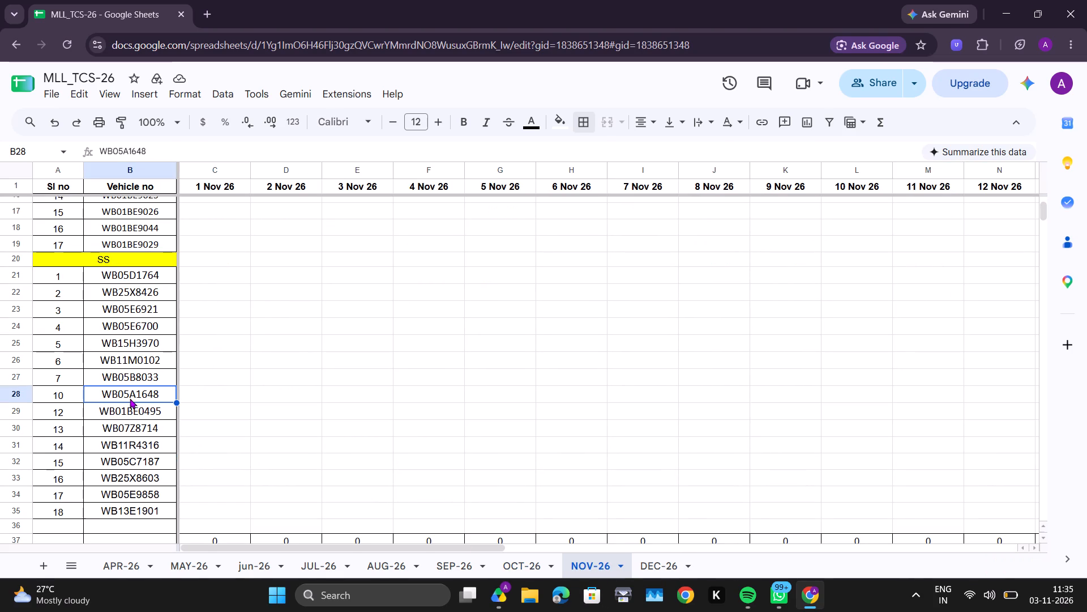
key(BackSpace)
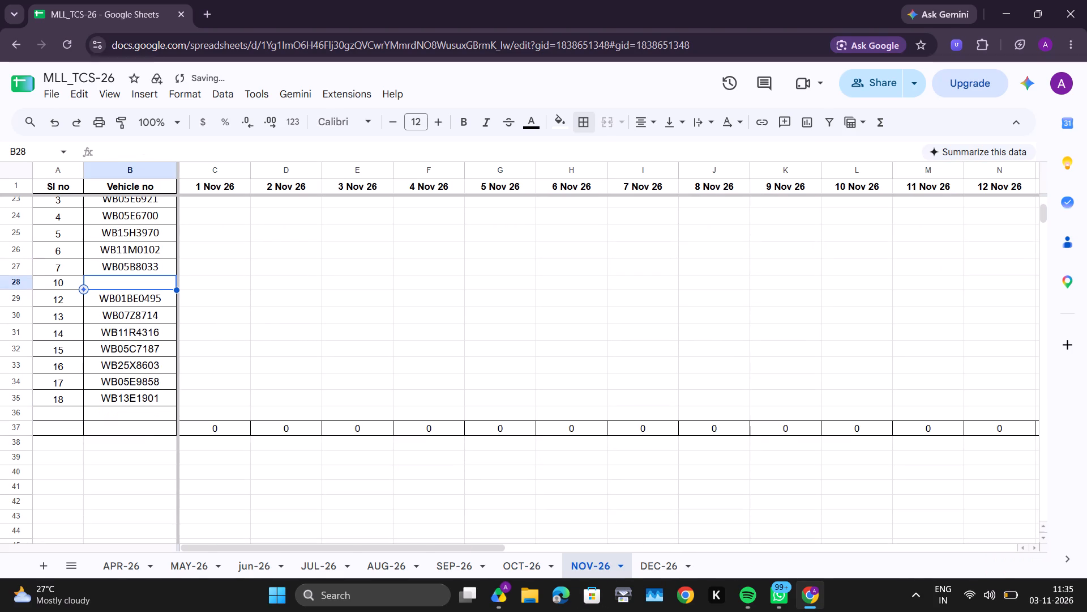
scroll(126, 425, up, 2)
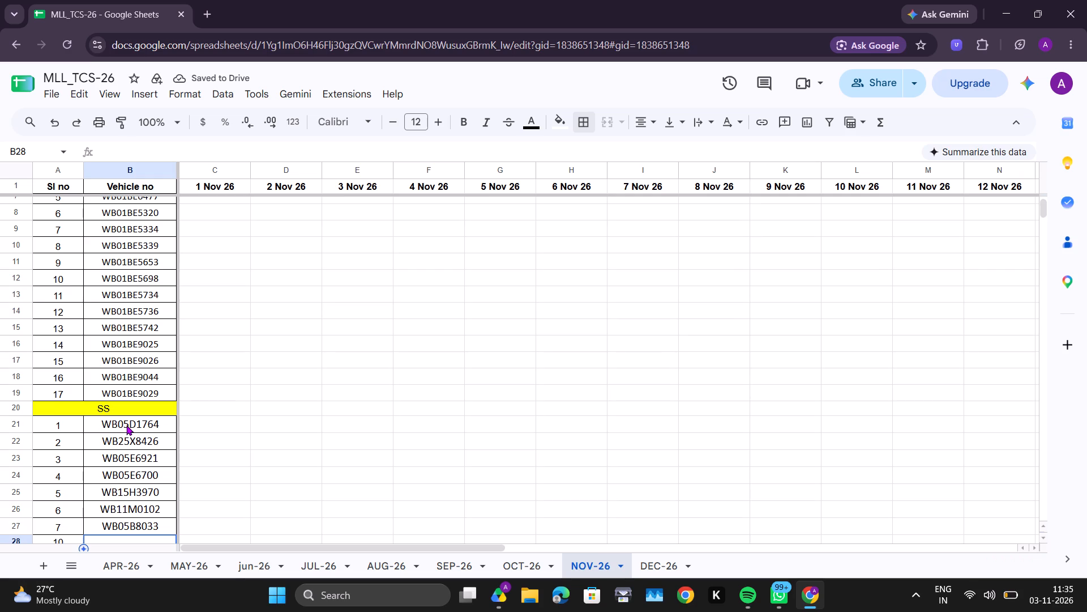
scroll(126, 425, up, 4)
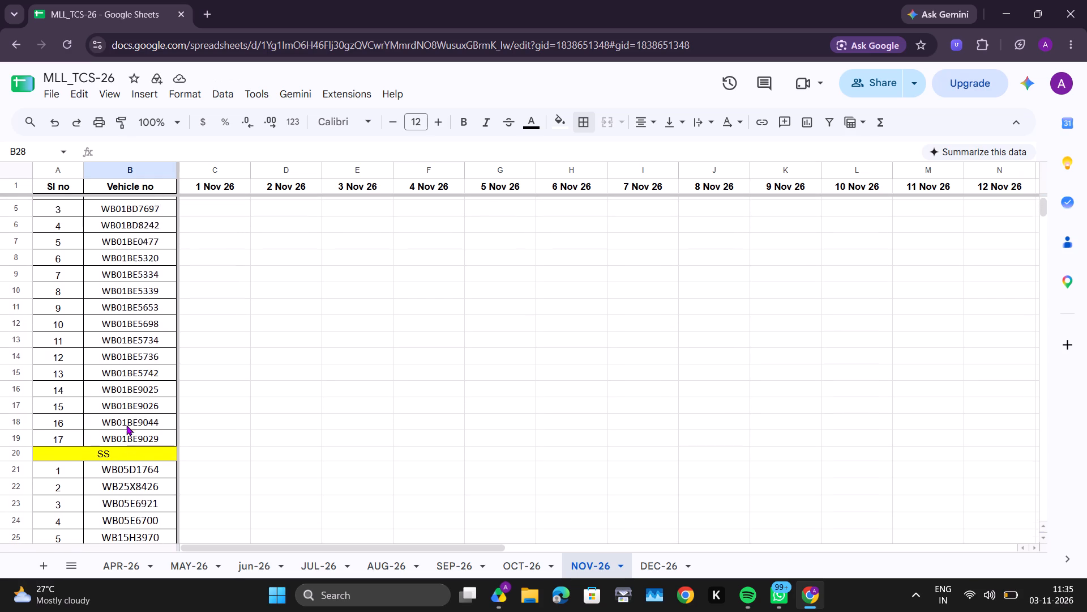
scroll(126, 425, up, 1)
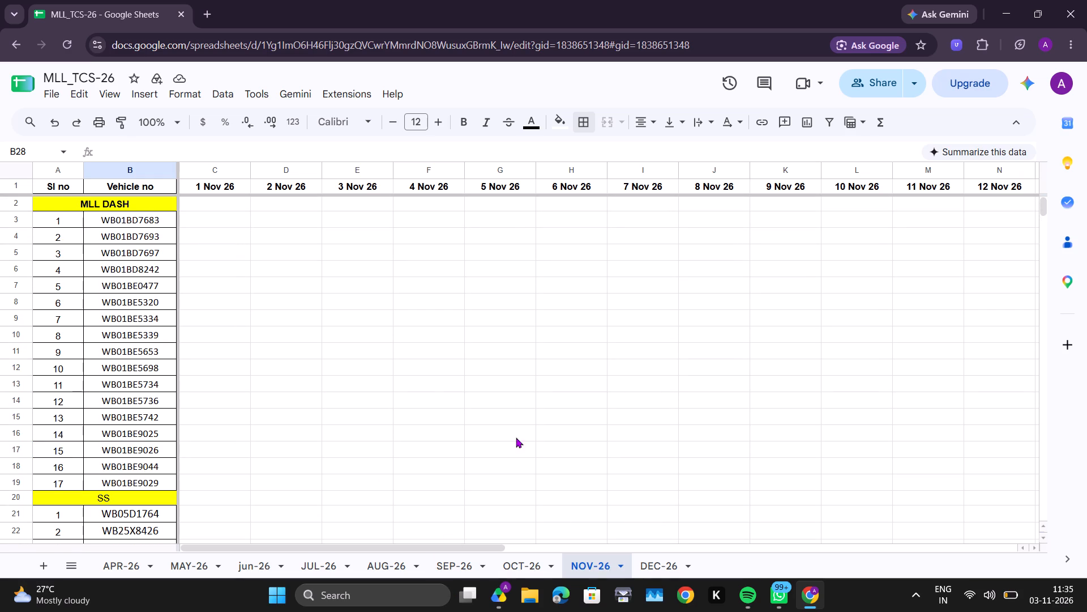
scroll(425, 394, down, 3)
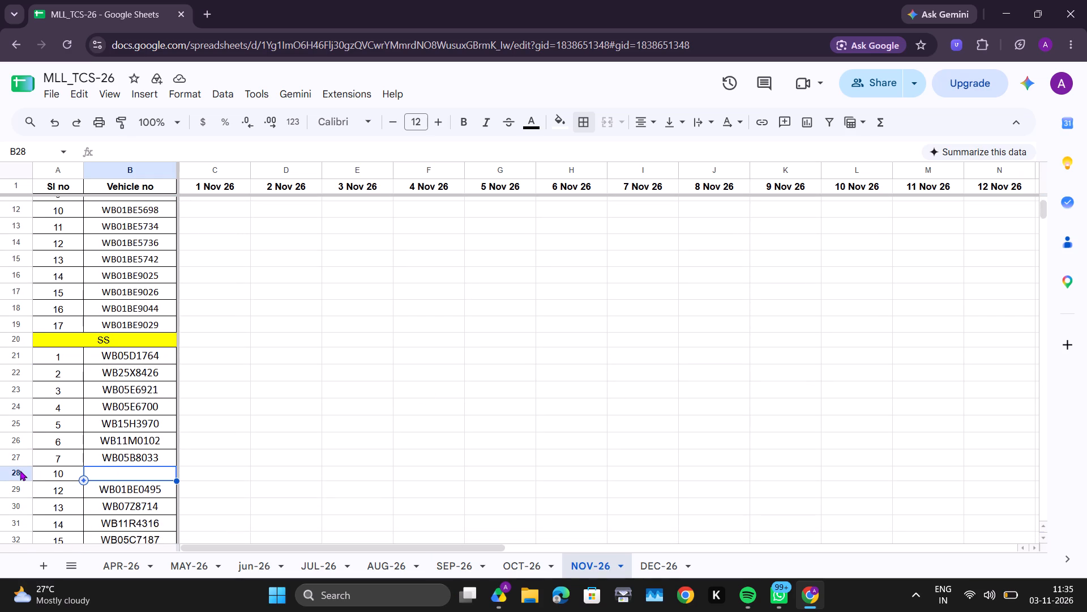
click(20, 470)
right_click(20, 470)
click(83, 257)
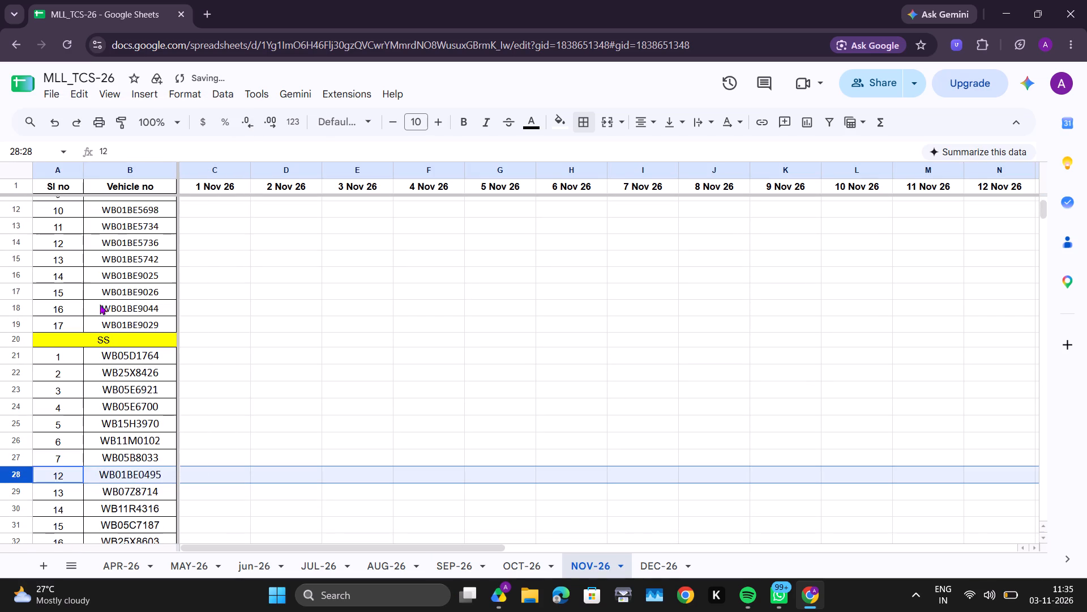
Compare the NOV-26 vehicle list with the October daily records and TOTAL KM column on the OCT-26 sheet.
scroll(123, 383, down, 2)
scroll(234, 440, up, 4)
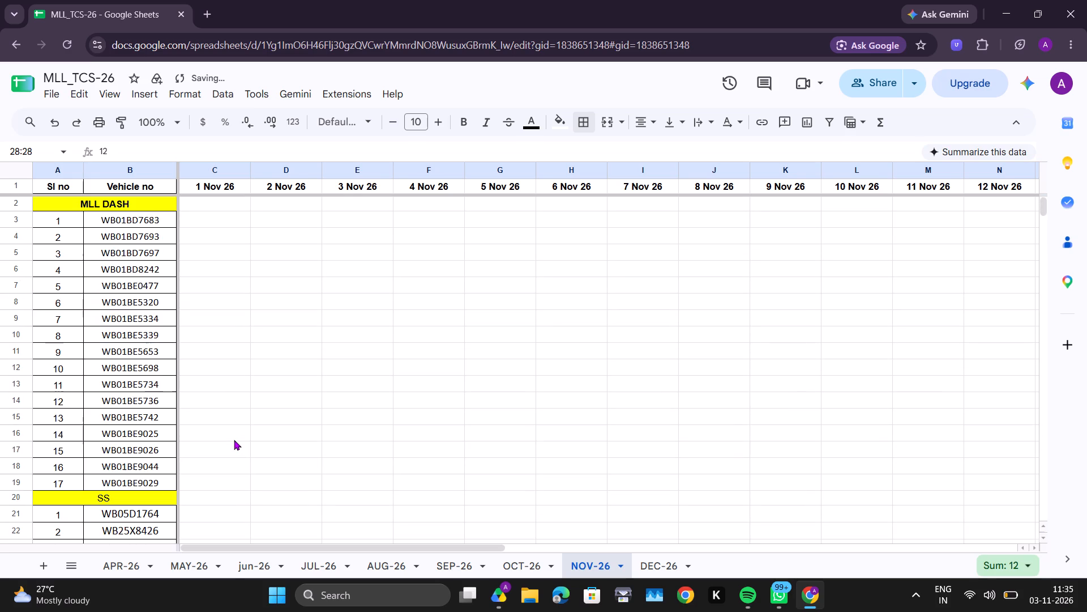
click(524, 572)
scroll(534, 390, up, 6)
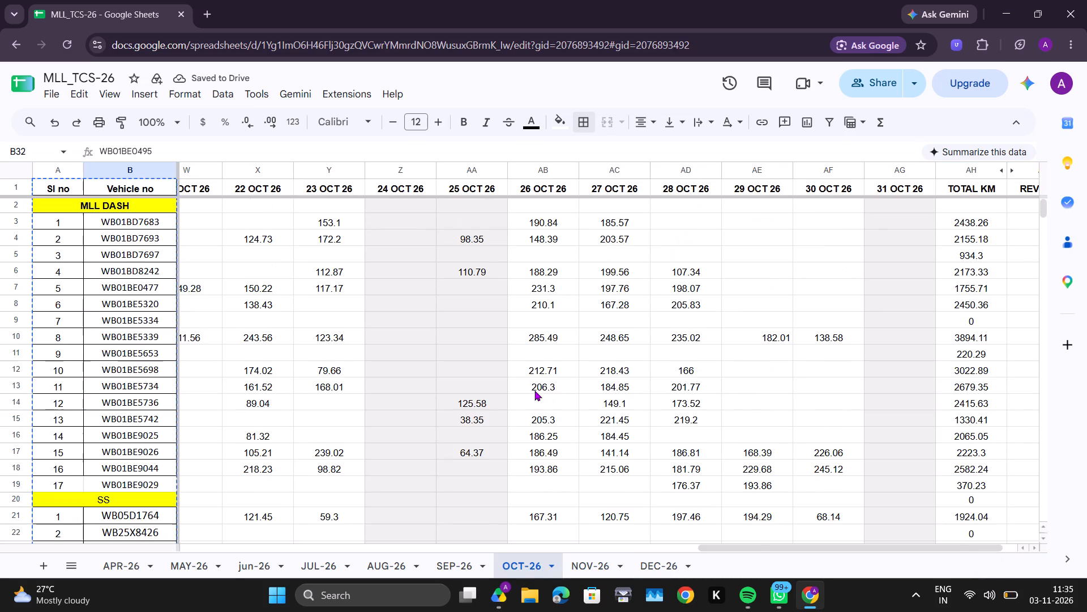
scroll(534, 390, down, 1)
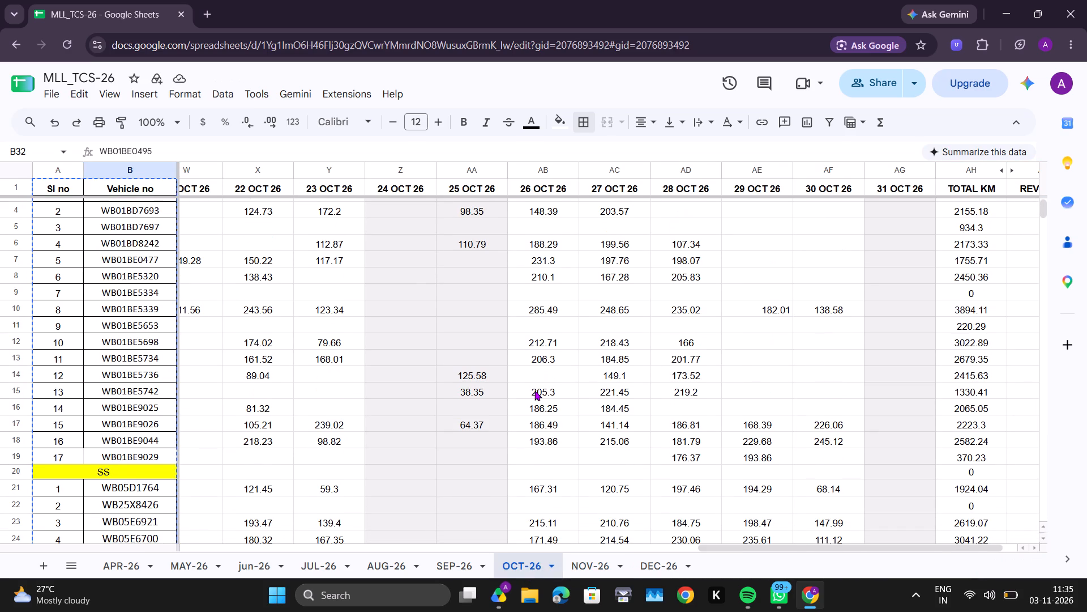
scroll(534, 390, down, 1)
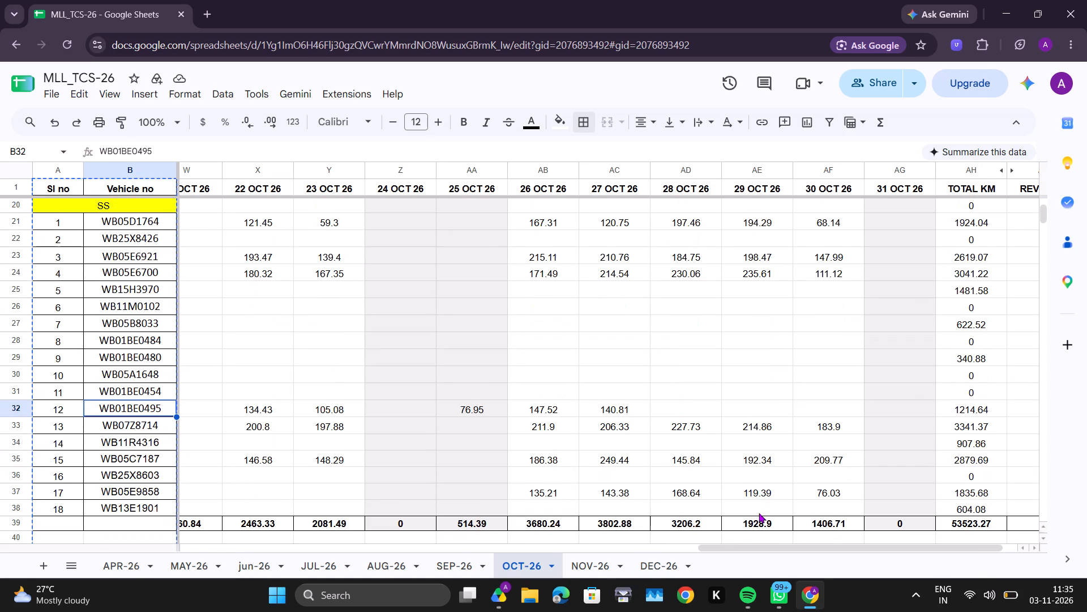
click(571, 558)
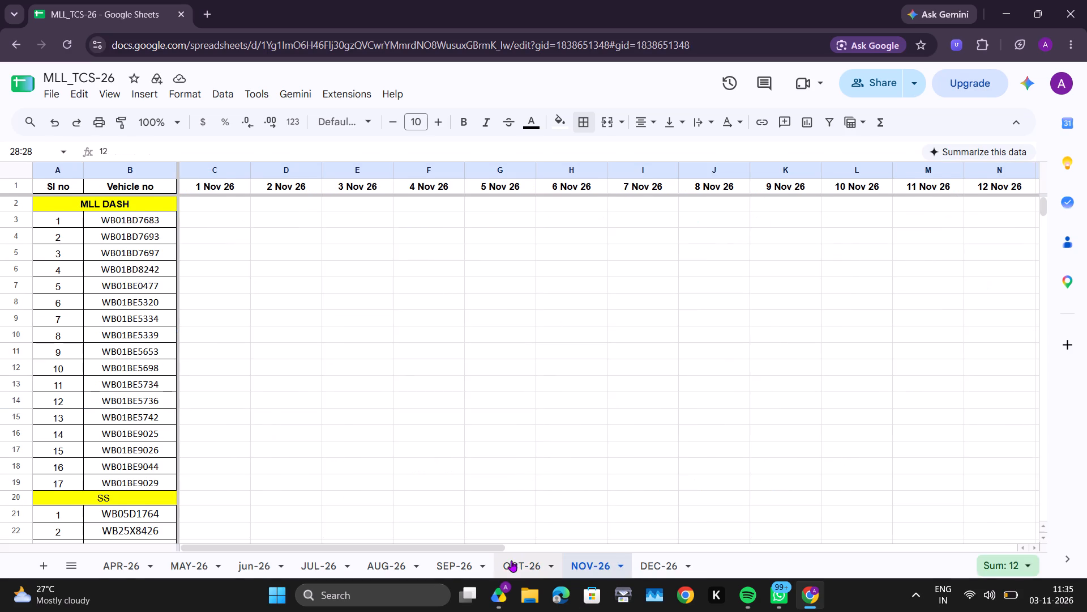
click(511, 560)
click(463, 560)
scroll(429, 445, left, 1)
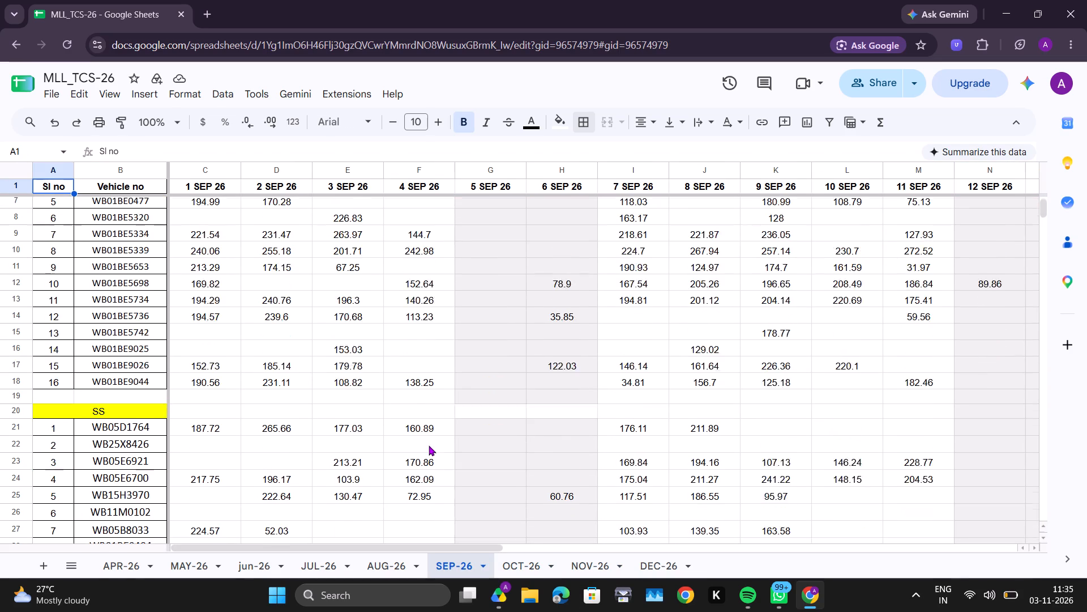
scroll(429, 445, left, 7)
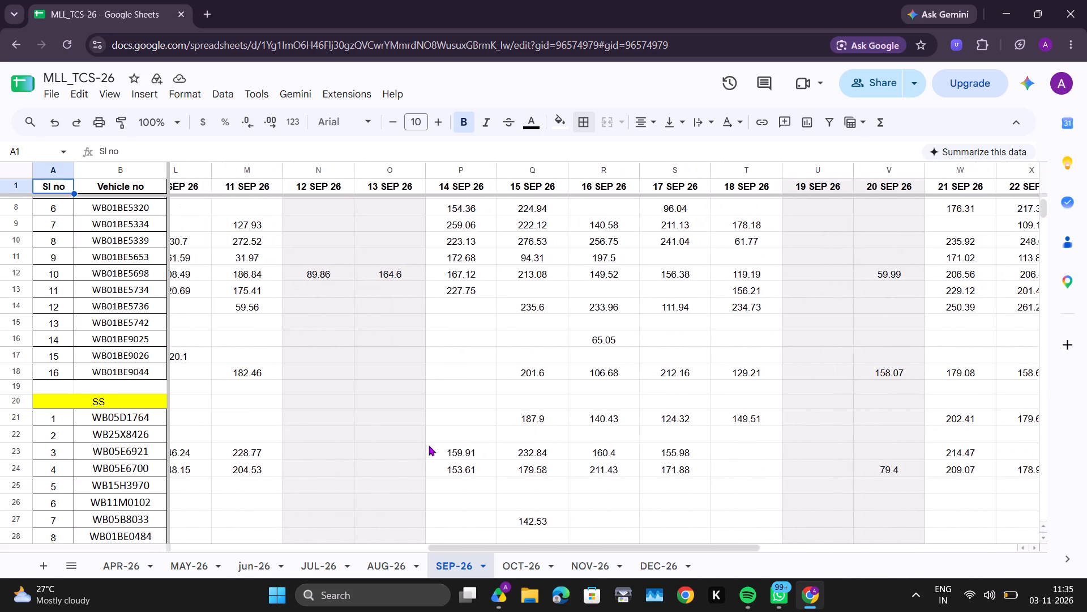
scroll(429, 445, left, 7)
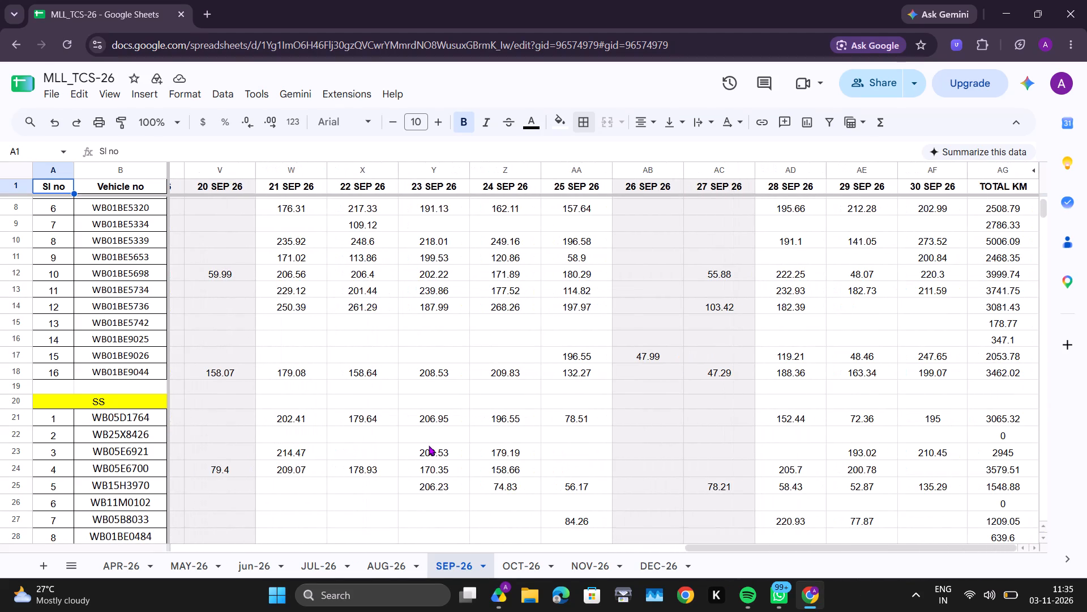
click(25, 435)
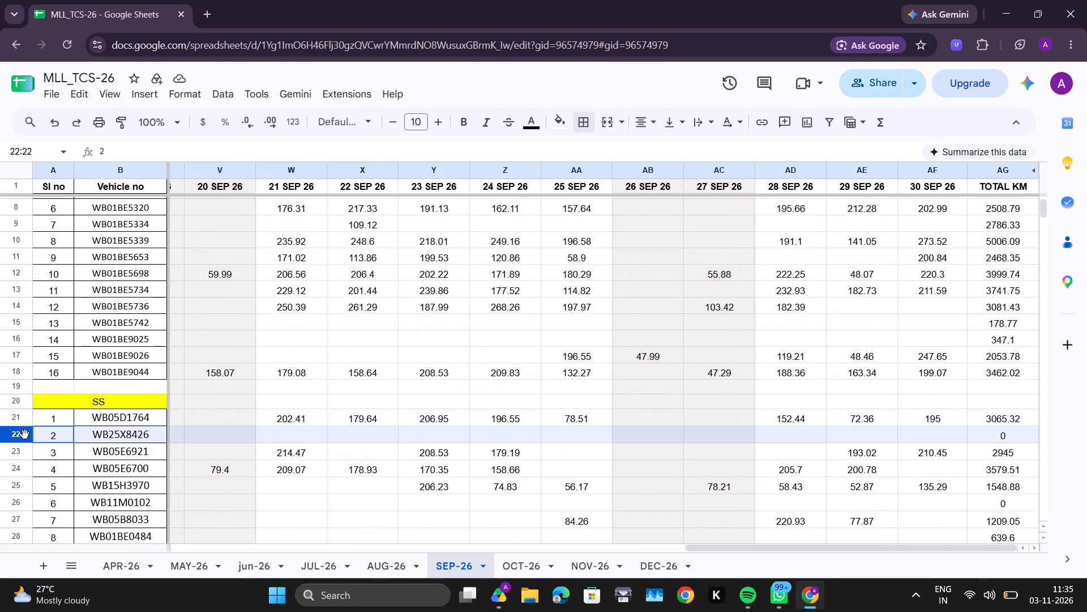
scroll(222, 461, right, 11)
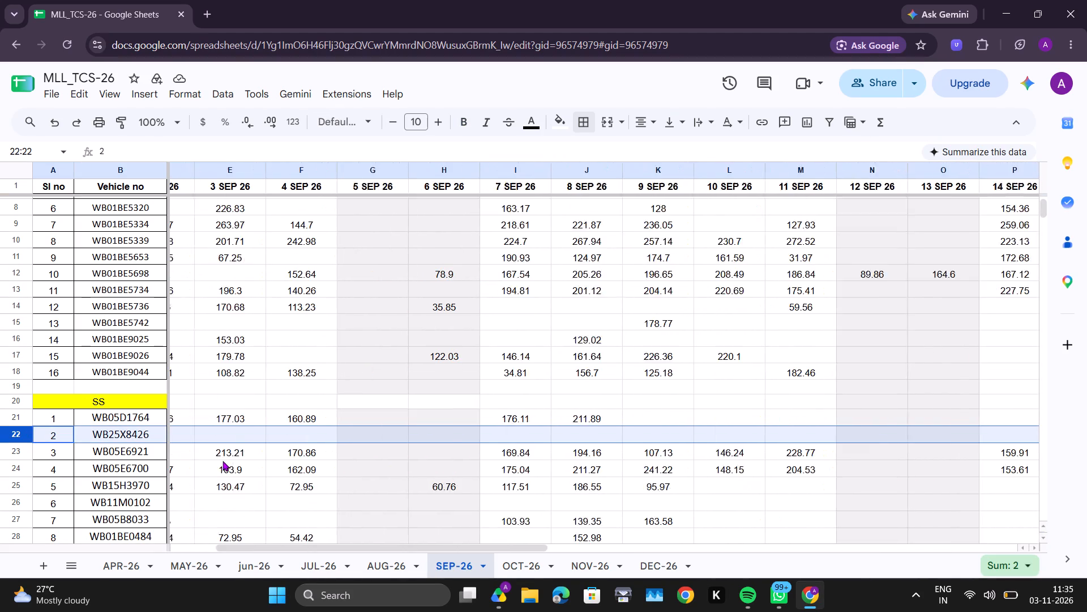
scroll(222, 461, right, 4)
scroll(222, 461, left, 5)
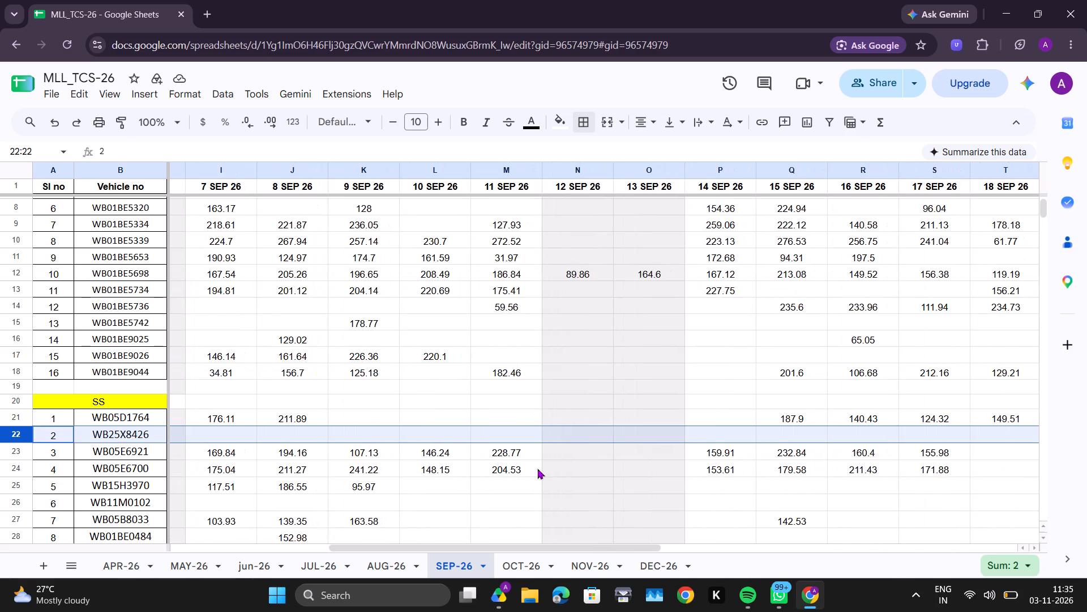
click(597, 573)
scroll(150, 446, down, 1)
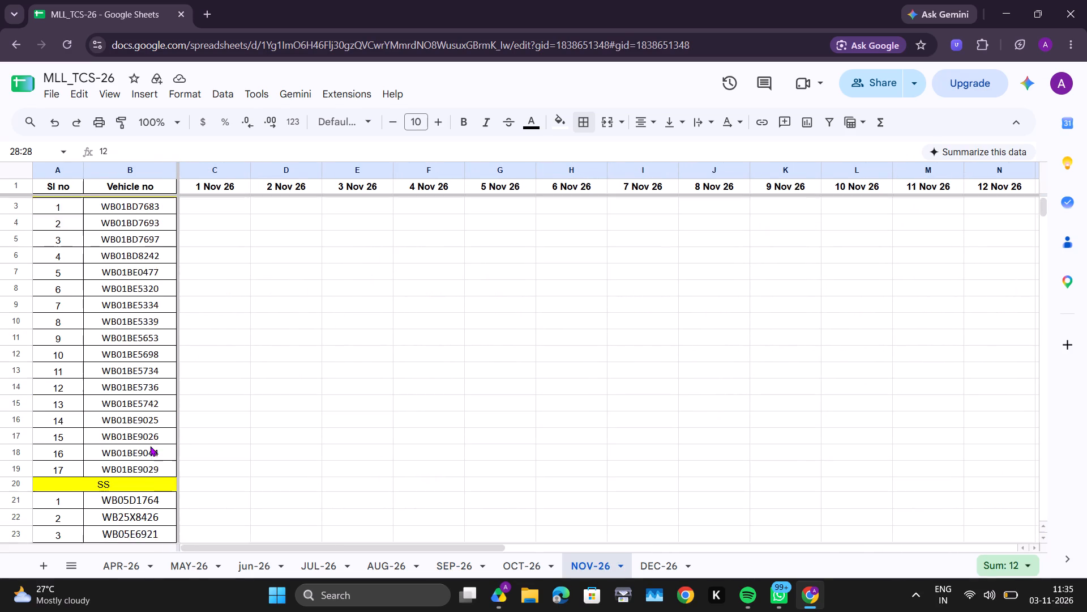
scroll(150, 446, down, 1)
click(132, 489)
key(BackSpace)
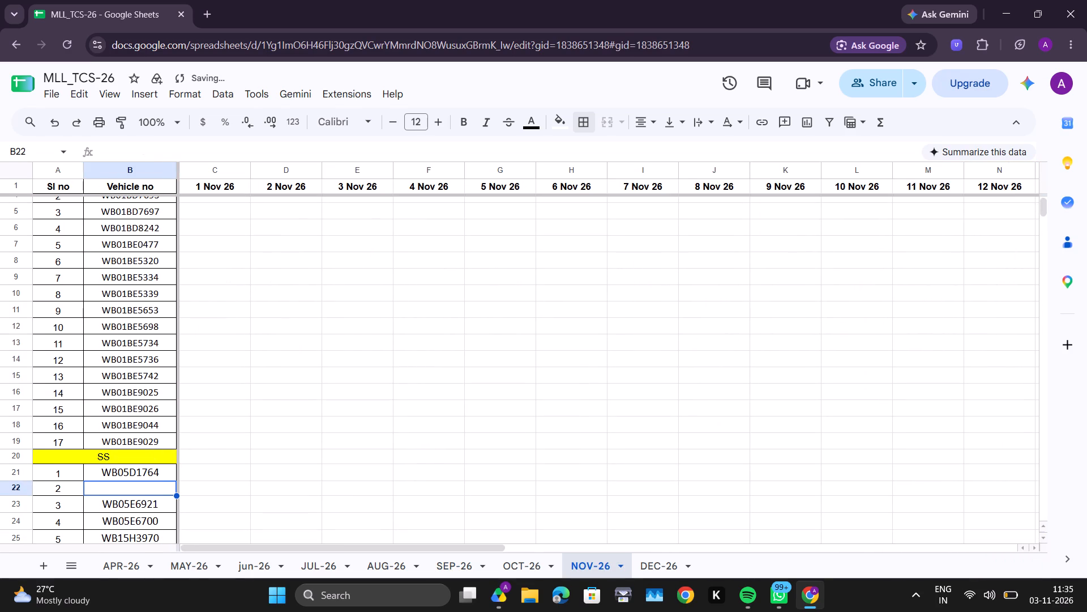
scroll(132, 489, down, 1)
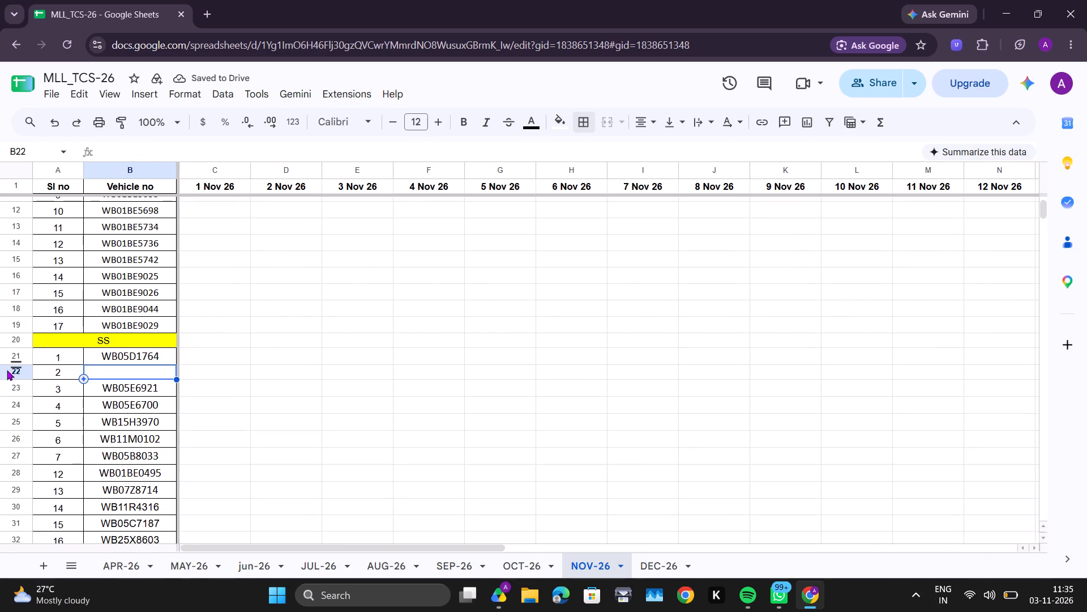
click(7, 370)
right_click(7, 370)
click(54, 364)
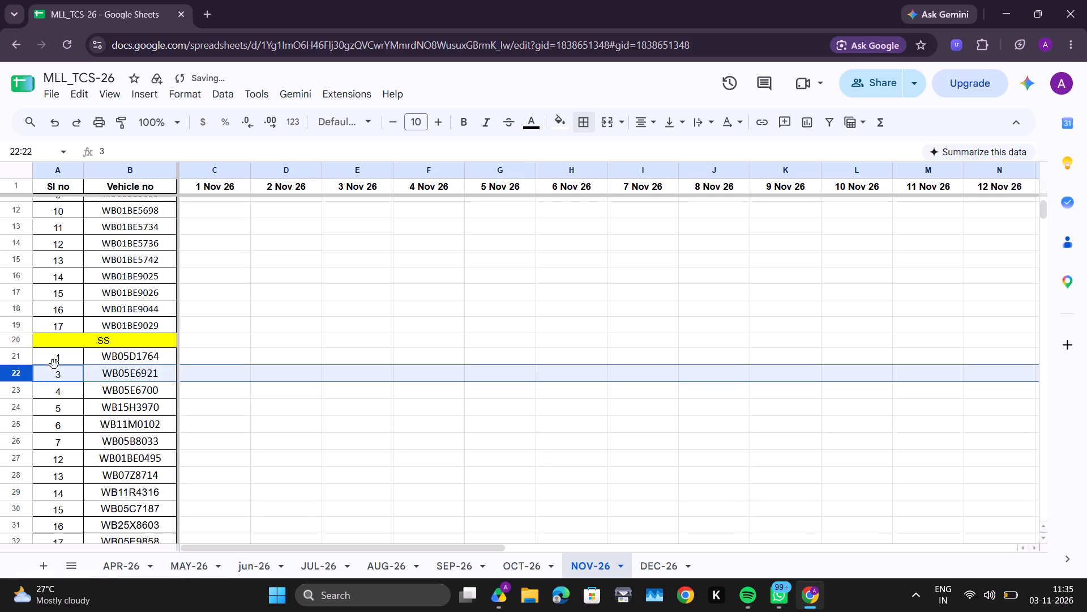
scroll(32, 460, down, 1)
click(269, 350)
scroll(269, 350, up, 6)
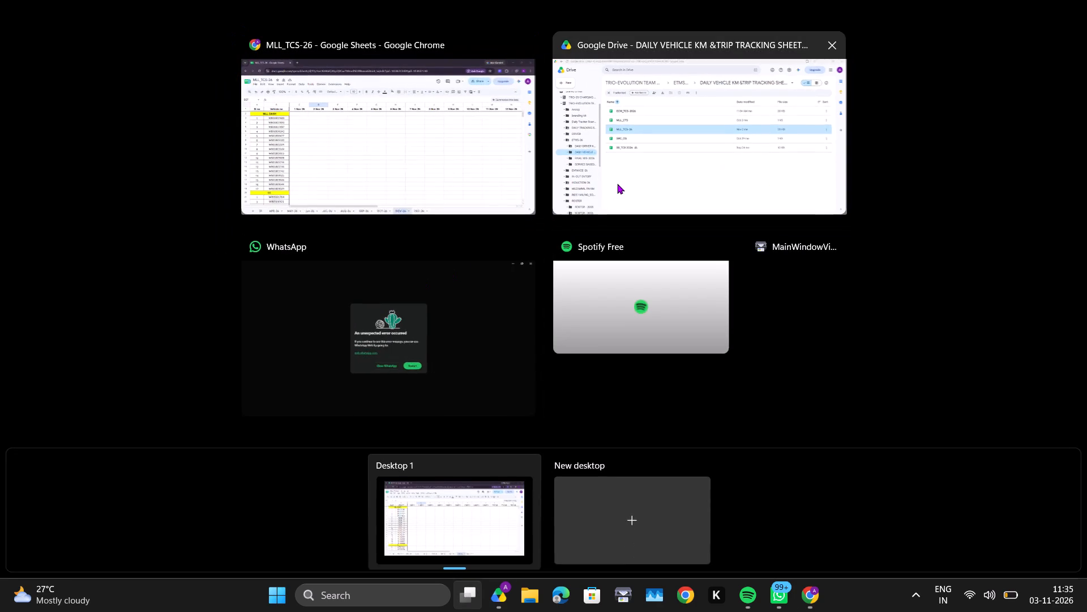
Switch to Google Drive, search for SERVICE and open the SERVICE BASED VEHICLE REVENUE SHEET folder.
click(617, 184)
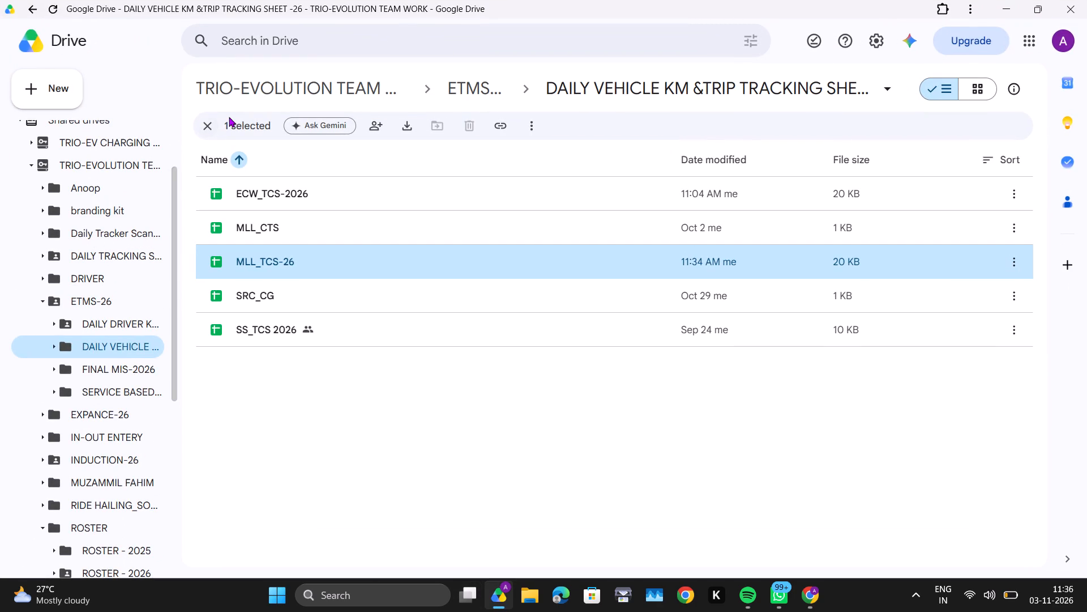
click(214, 124)
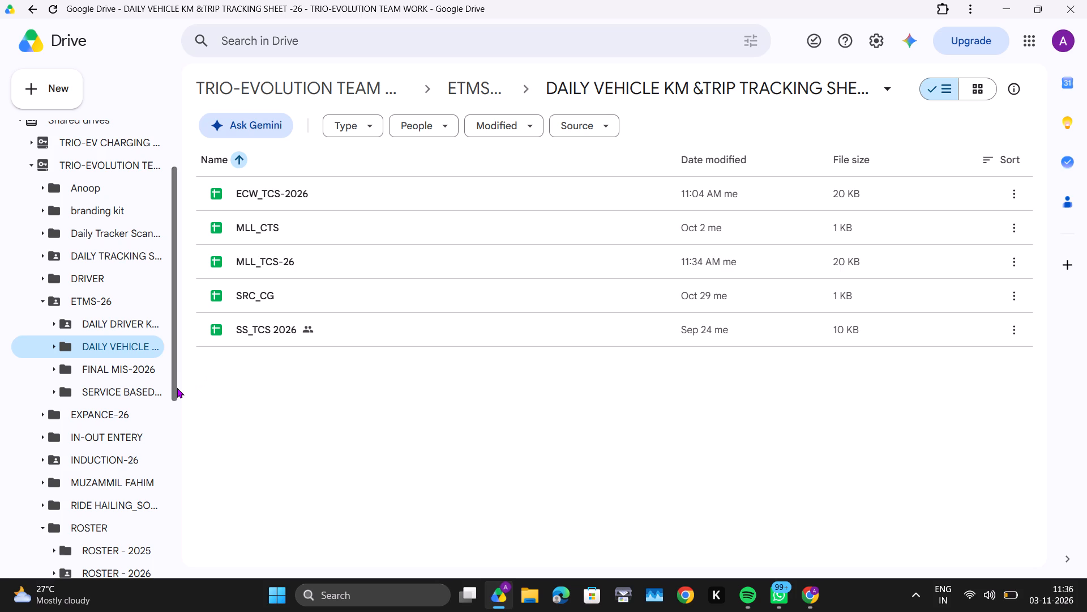
drag(179, 388, 187, 388)
click(232, 410)
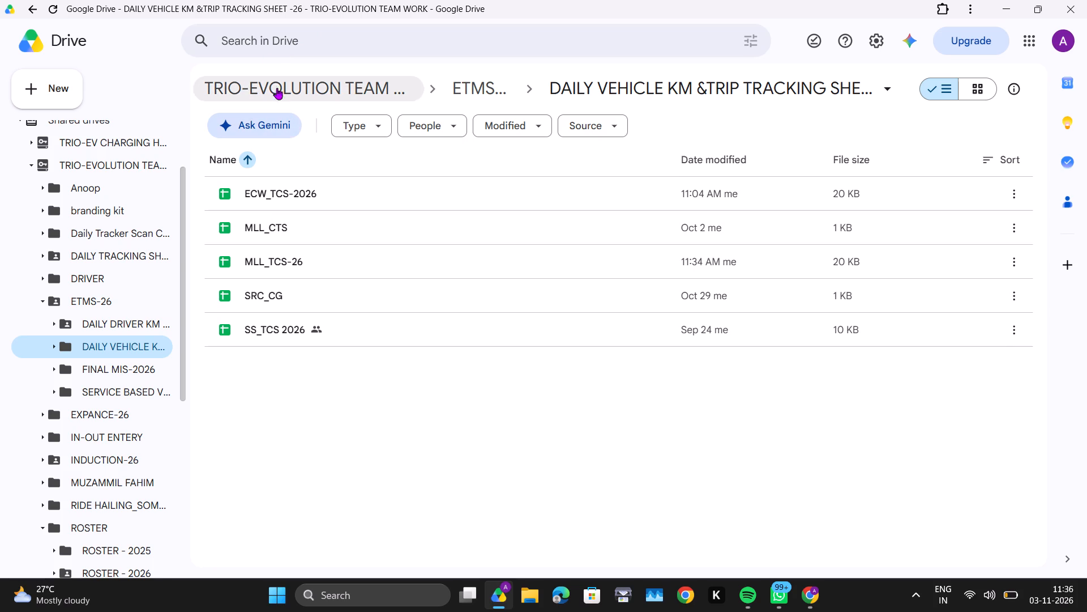
click(276, 45)
text(SE)
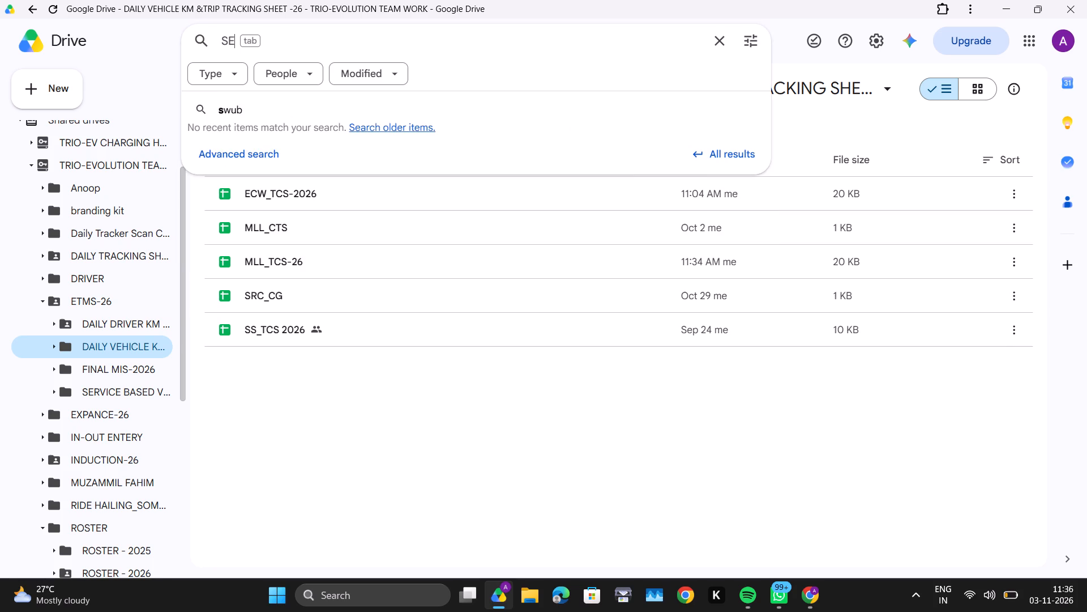
key(v)
key(BackSpace)
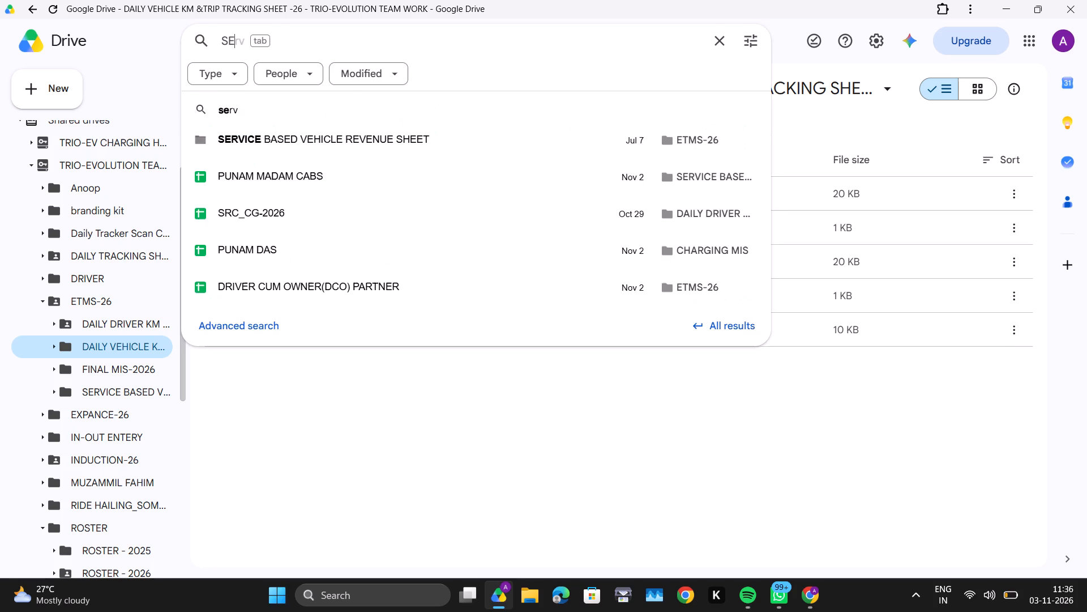
text(RVICE)
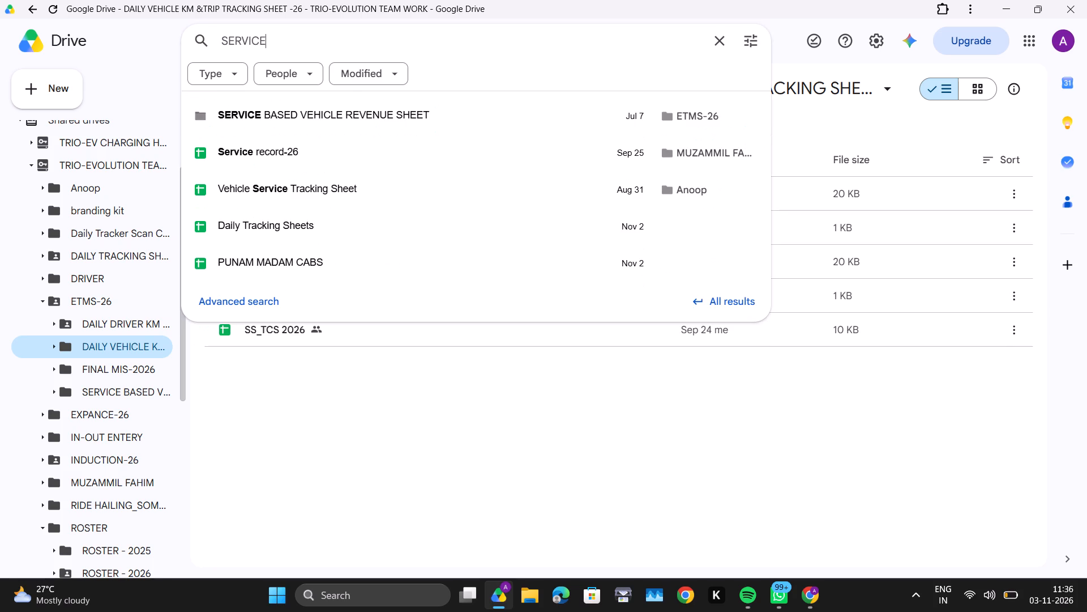
click(404, 127)
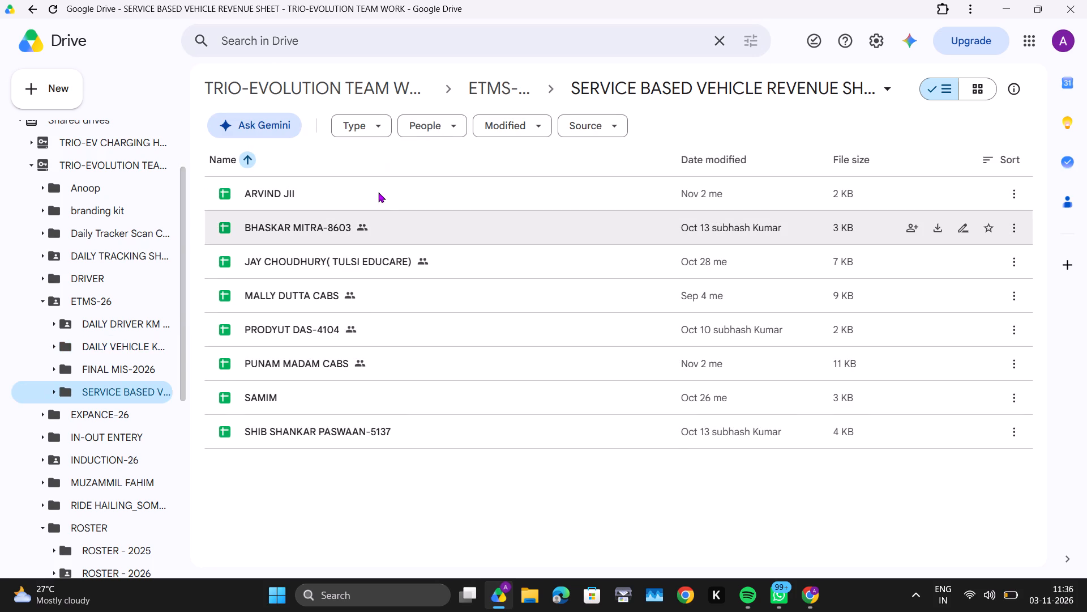
double_click(378, 192)
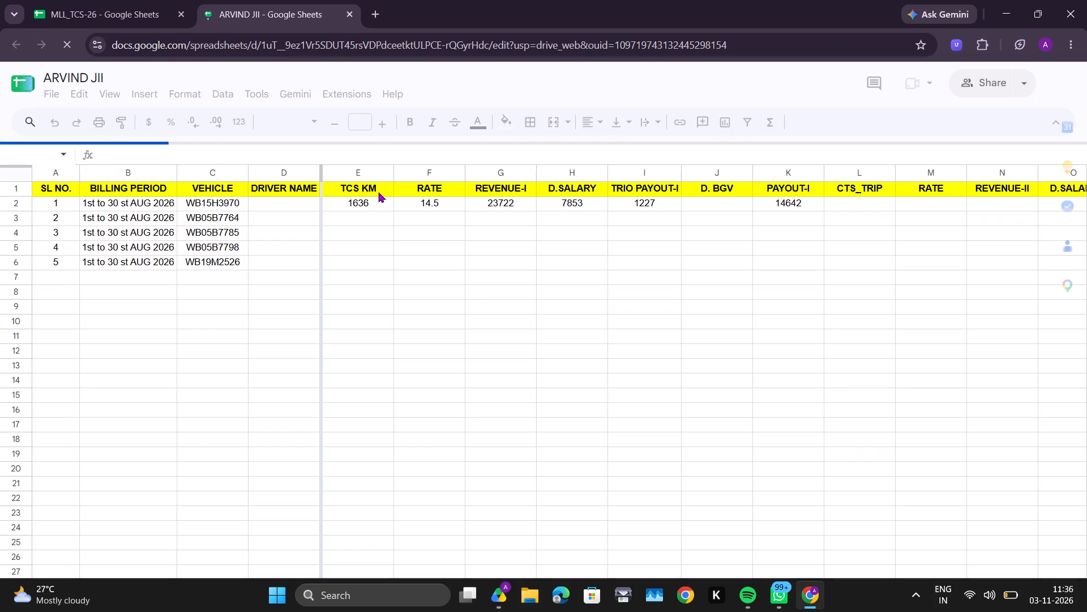
click(263, 556)
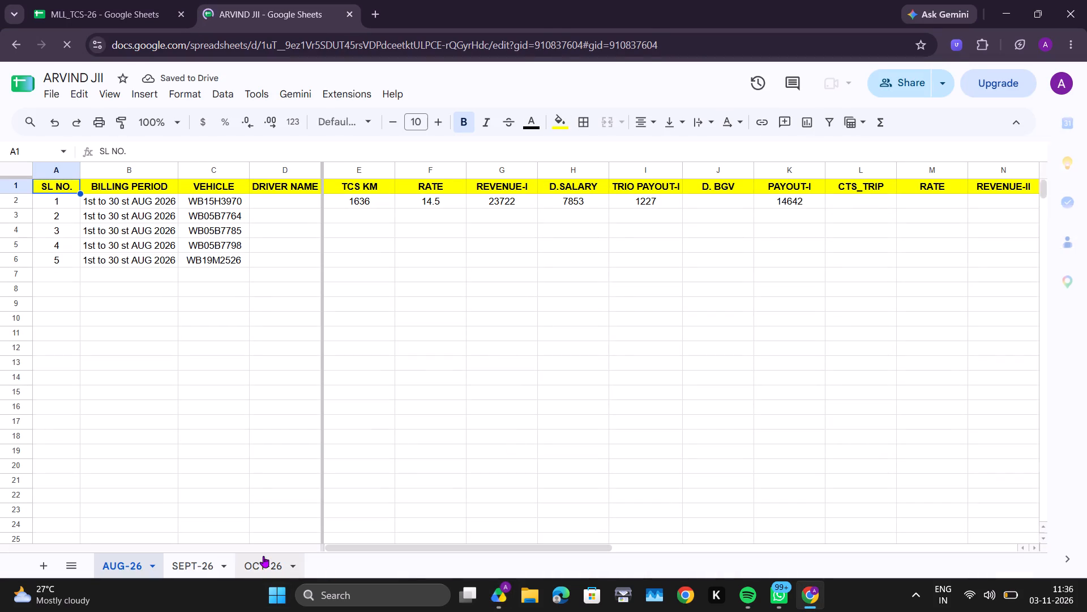
scroll(345, 318, right, 2)
scroll(345, 318, left, 5)
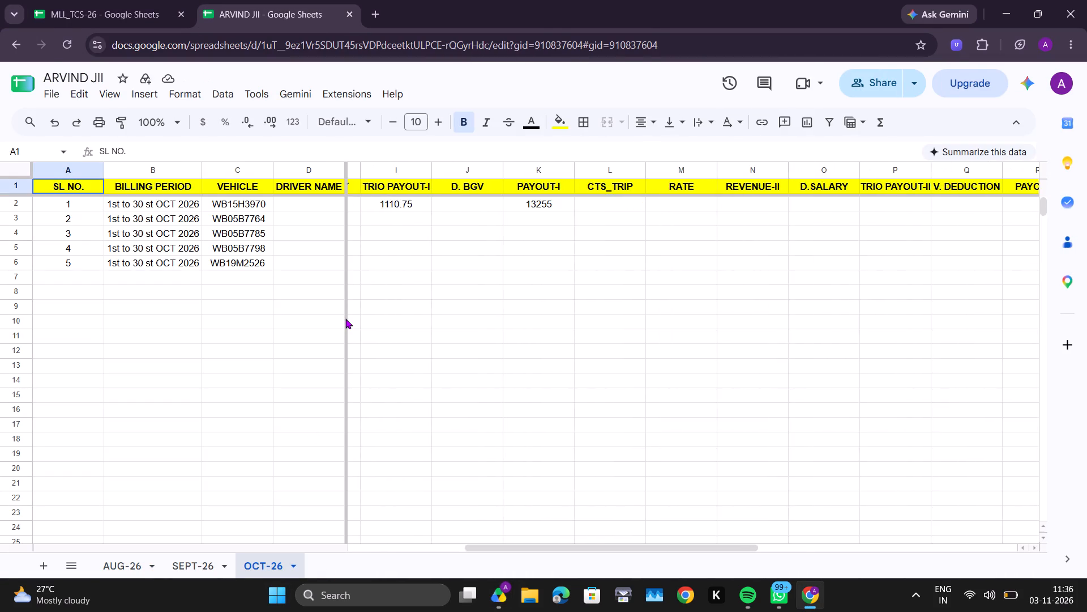
scroll(345, 318, left, 3)
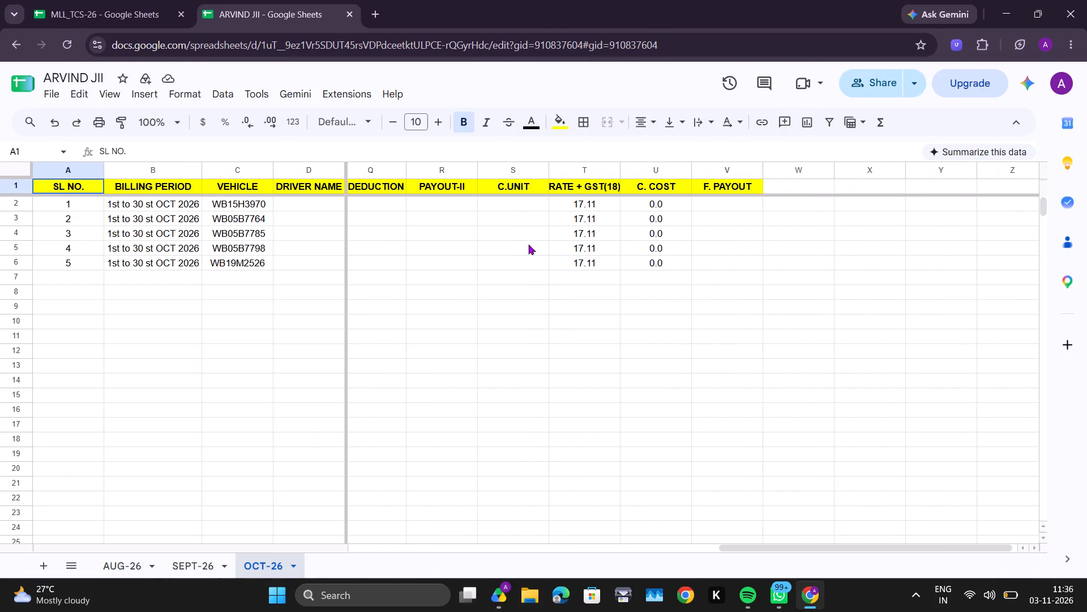
click(497, 210)
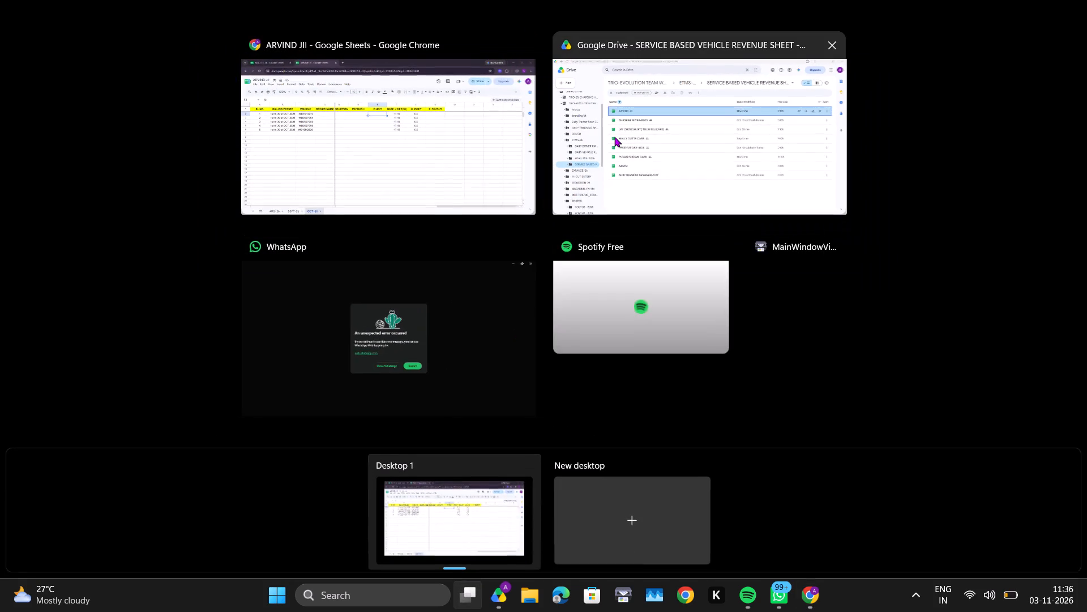
Back in Google Drive, open ARVIND JI CHARING-26 from the CHARGING MIS folder of the TRIO-EV CHARGING HUB TEAM WORK shared drive.
click(614, 137)
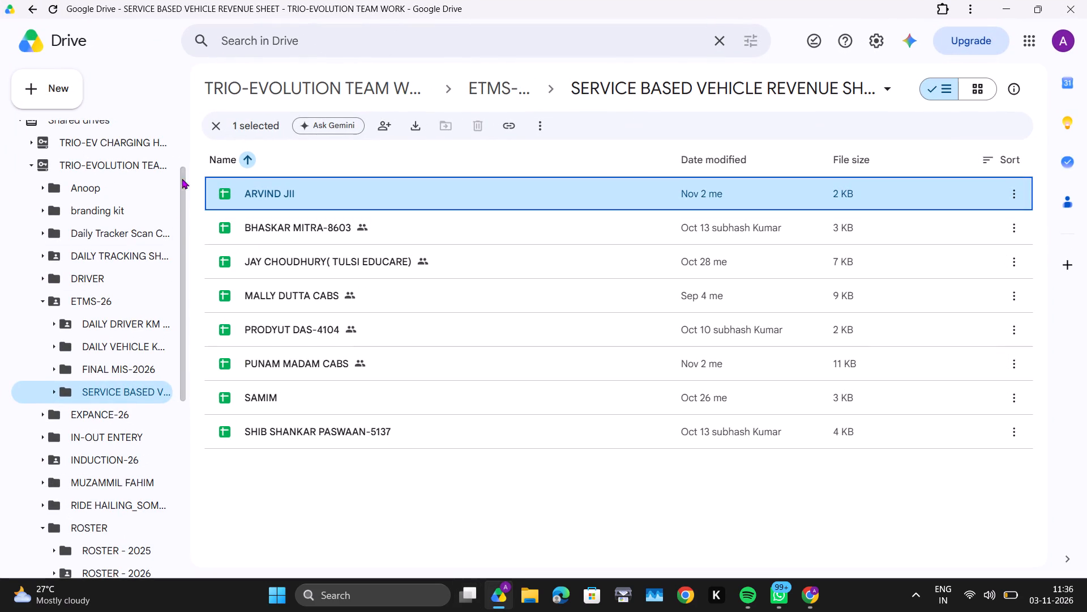
click(131, 148)
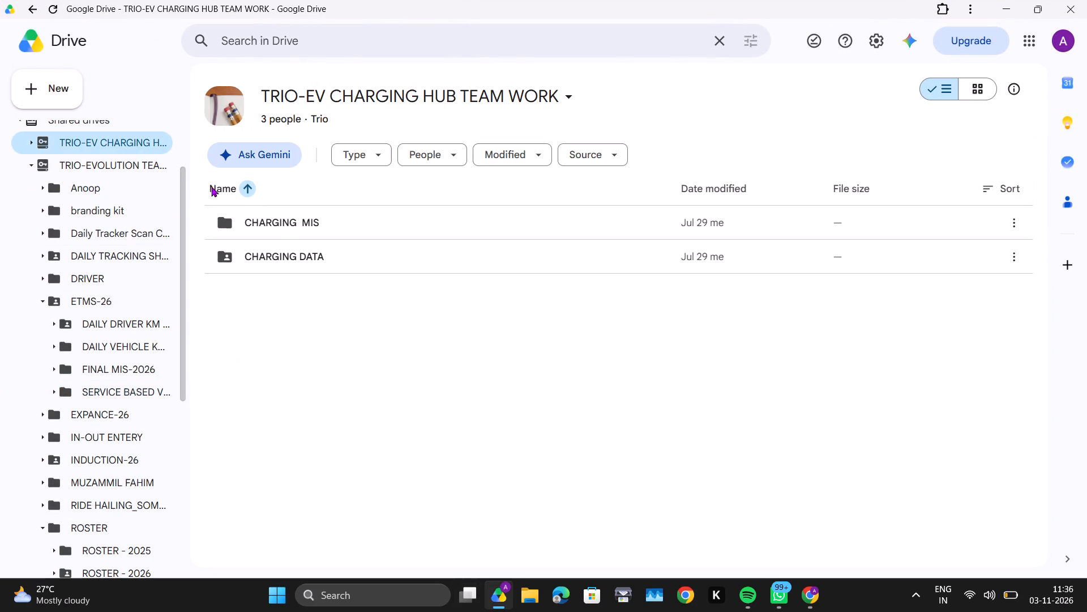
double_click(265, 218)
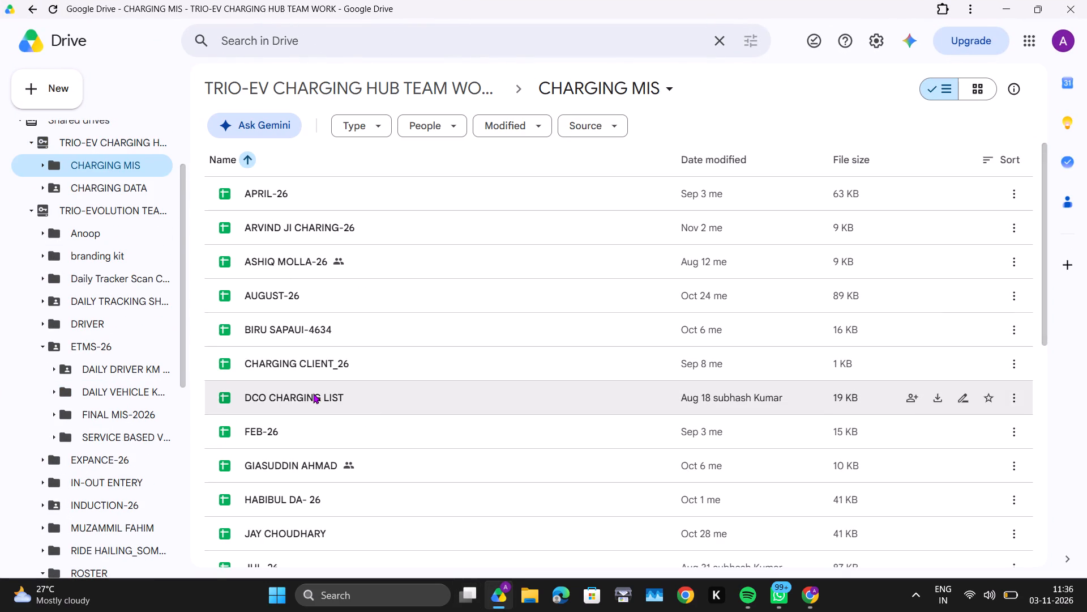
double_click(301, 226)
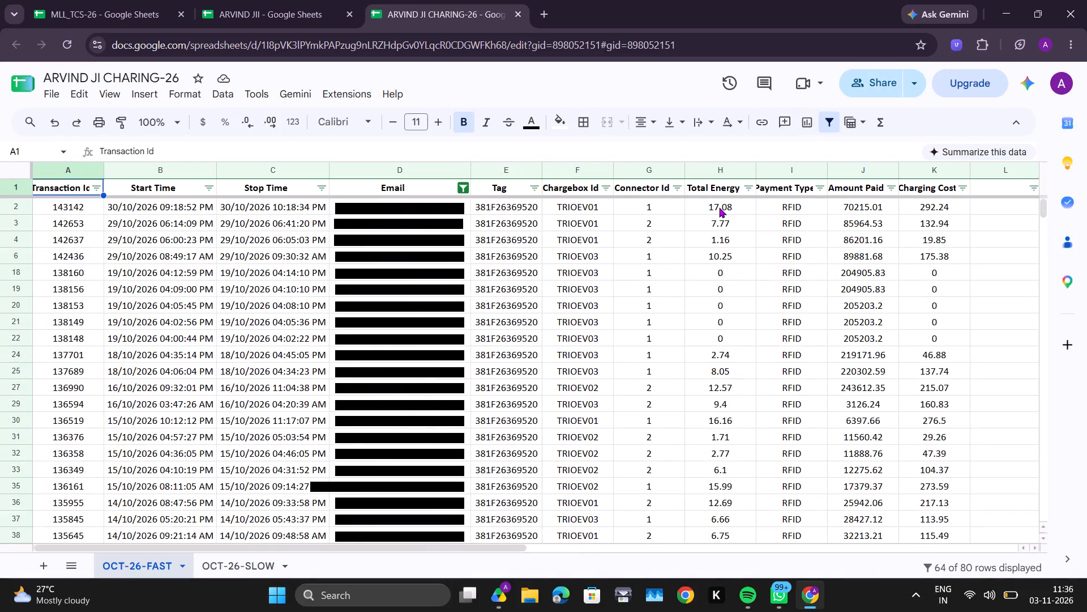
Check the sums of the Total Energy column on OCT-26-FAST and the ENERGY column on OCT-26-SLOW.
click(707, 176)
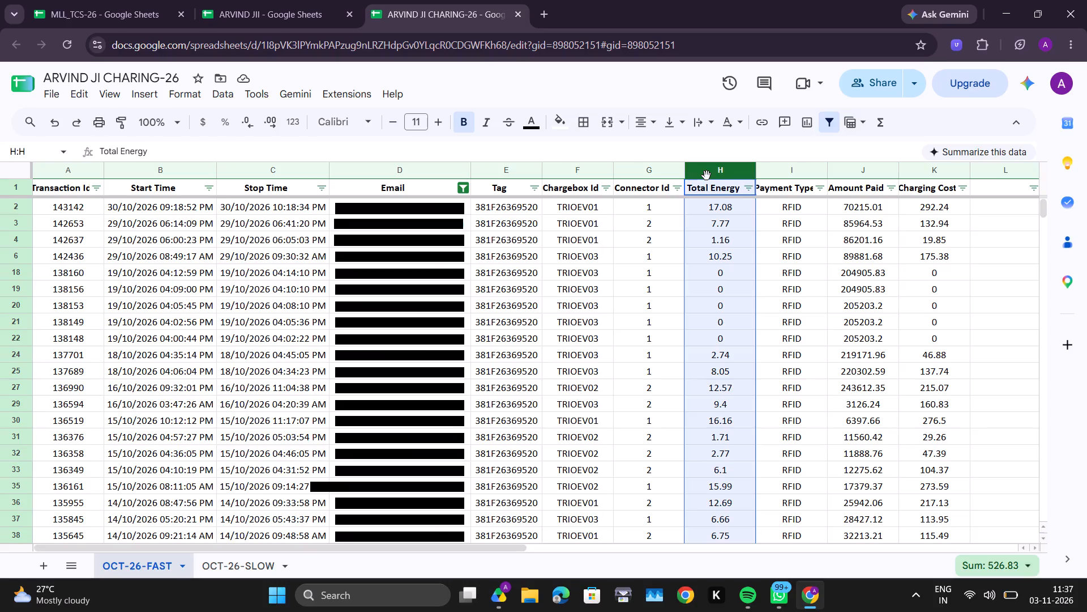
click(236, 552)
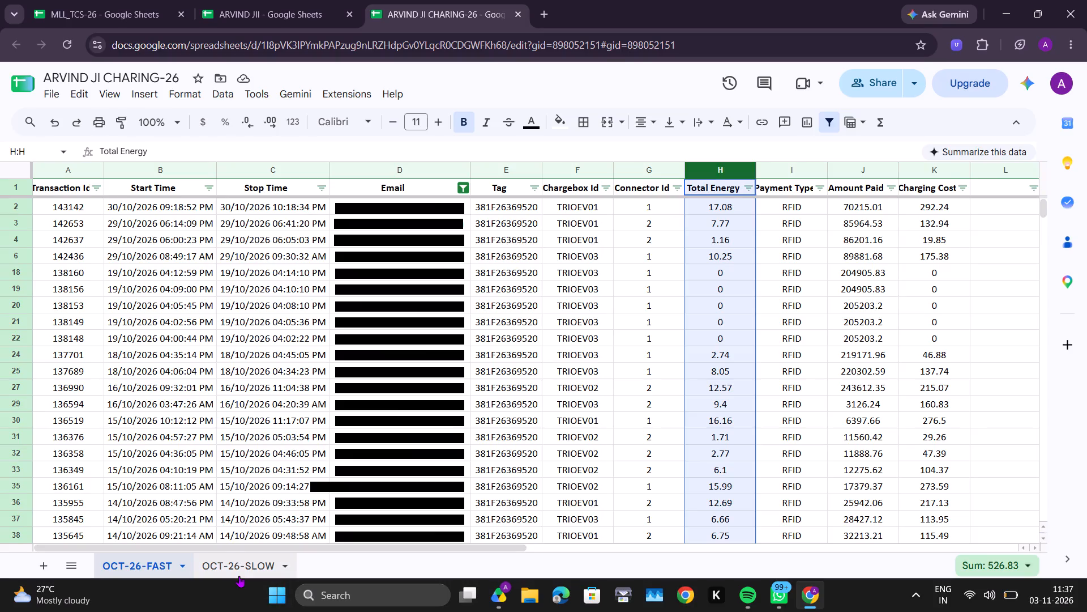
click(239, 576)
scroll(414, 335, up, 4)
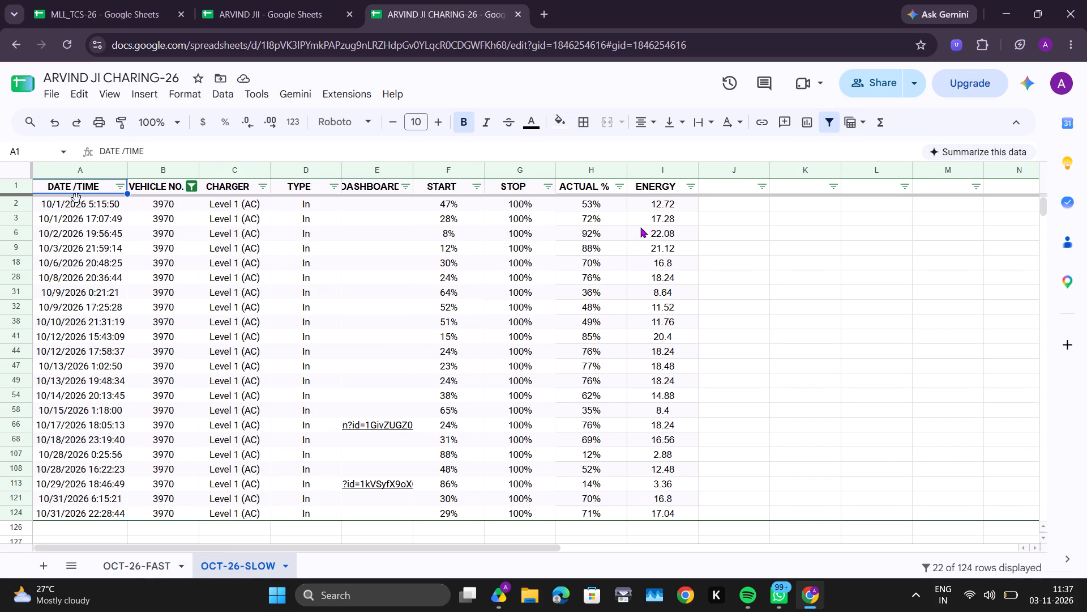
click(651, 171)
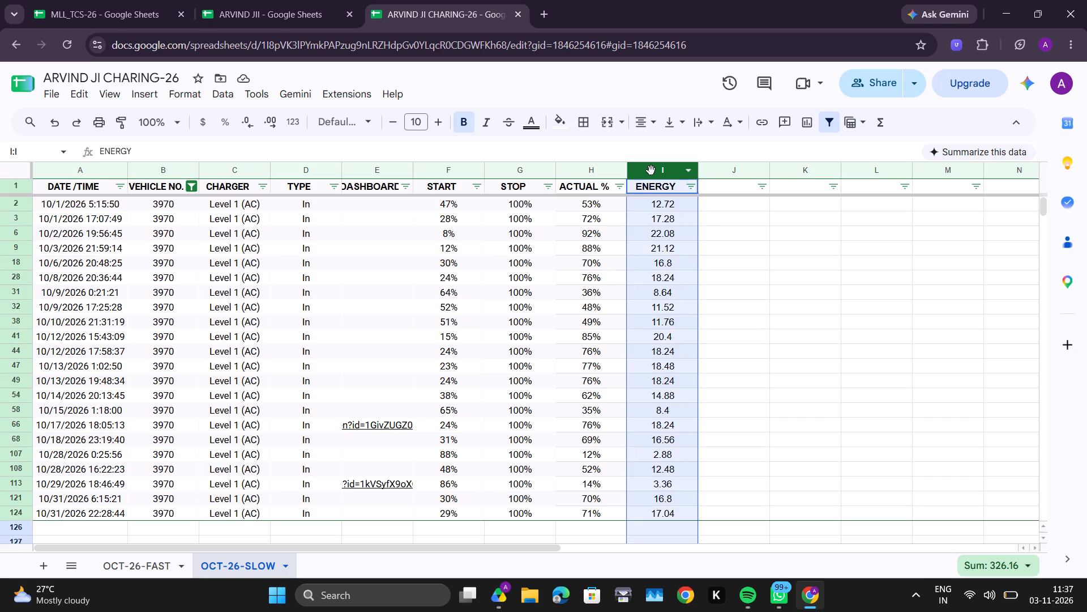